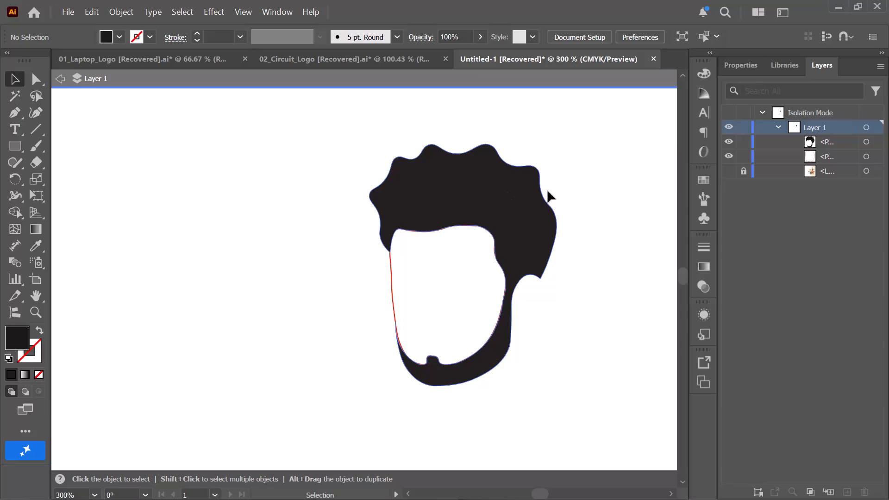
Make the locked reference image of the bearded man visible again under the hair and face shapes.
{"action": "left_click", "coordinate": [729, 171]}
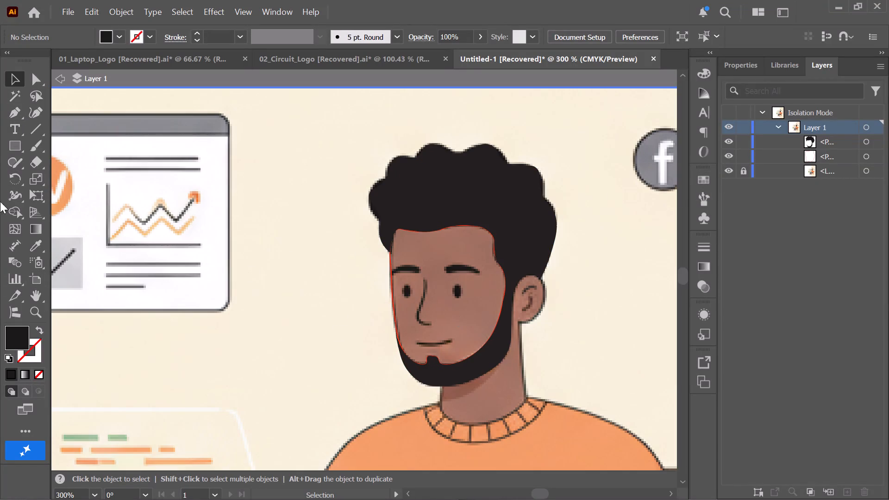
Set up the Pen tool with no fill and a 0.25 pt red stroke.
{"action": "left_click", "coordinate": [7, 116]}
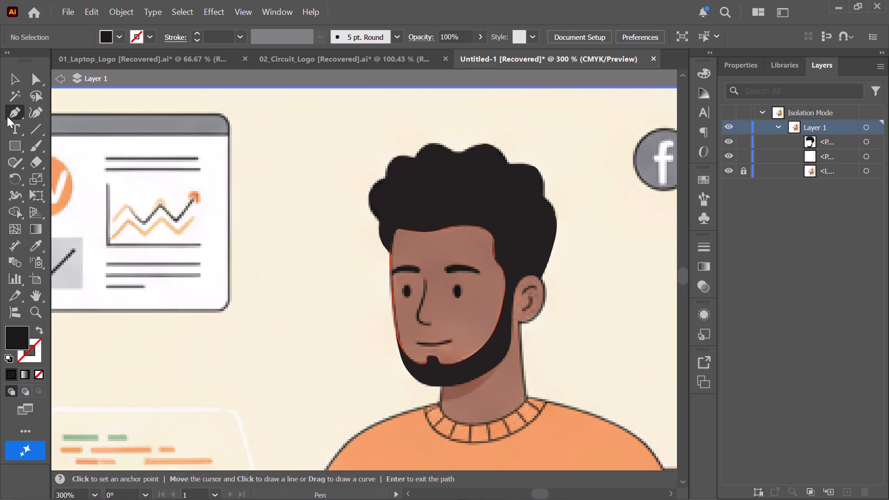
{"action": "left_click", "coordinate": [751, 65]}
{"action": "left_click", "coordinate": [780, 237]}
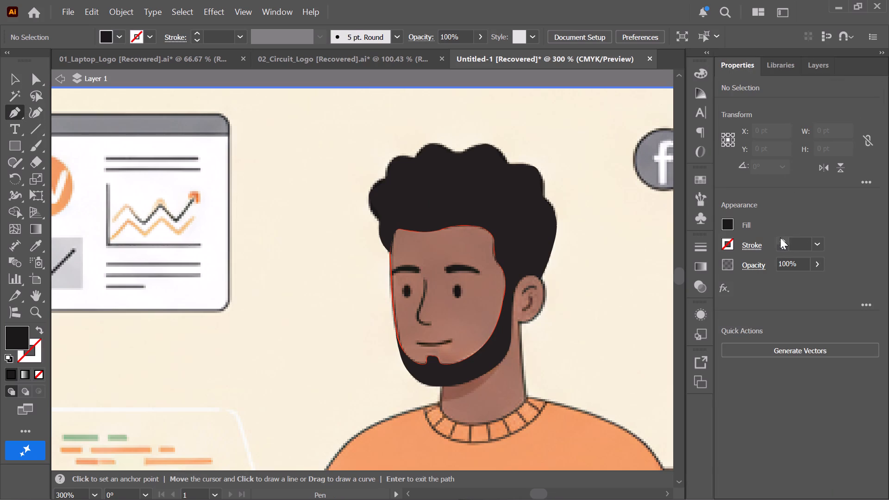
{"action": "left_click", "coordinate": [724, 222]}
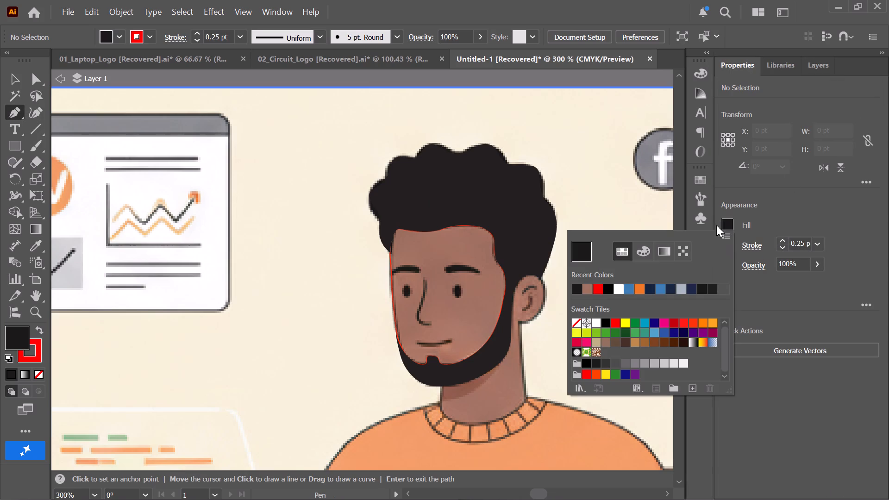
{"action": "left_click", "coordinate": [597, 287]}
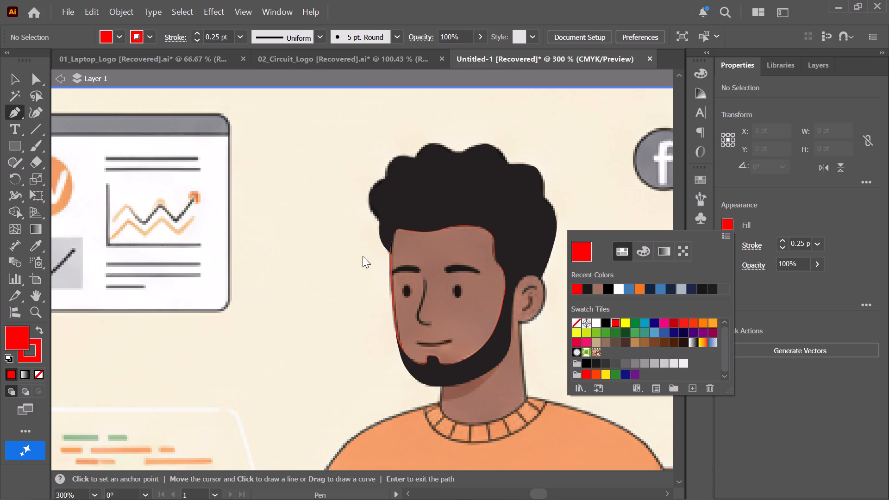
{"action": "left_click", "coordinate": [576, 325]}
{"action": "left_click", "coordinate": [414, 264]}
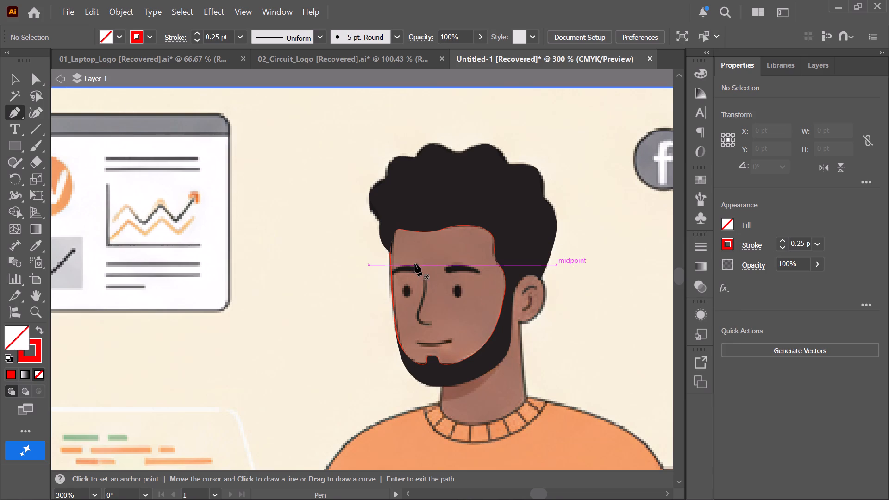
Trace the eyebrow that touches the face outline as a closed seven-point straight-sided path with the Pen tool.
{"action": "scroll", "coordinate": [409, 278], "scroll_direction": "up", "scroll_amount": 8, "text": "alt"}
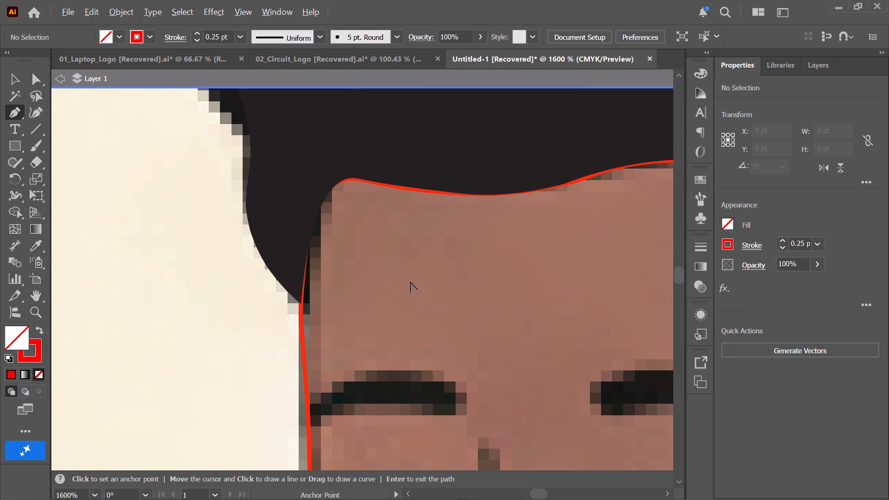
{"action": "key", "text": "space"}
{"action": "key", "text": "space"}
{"action": "key", "text": "space"}
{"action": "key", "text": "space"}
{"action": "key", "text": "space"}
{"action": "key", "text": "space"}
{"action": "key", "text": "space"}
{"action": "key", "text": "space"}
{"action": "key", "text": "space"}
{"action": "key", "text": "space"}
{"action": "key", "text": "space"}
{"action": "key", "text": "space"}
{"action": "key", "text": "space"}
{"action": "key", "text": "space"}
{"action": "key", "text": "space"}
{"action": "key", "text": "space"}
{"action": "key", "text": "space"}
{"action": "key", "text": "space"}
{"action": "key", "text": "space"}
{"action": "key", "text": "space"}
{"action": "left_click_drag", "start_coordinate": [411, 287], "coordinate": [416, 107]}
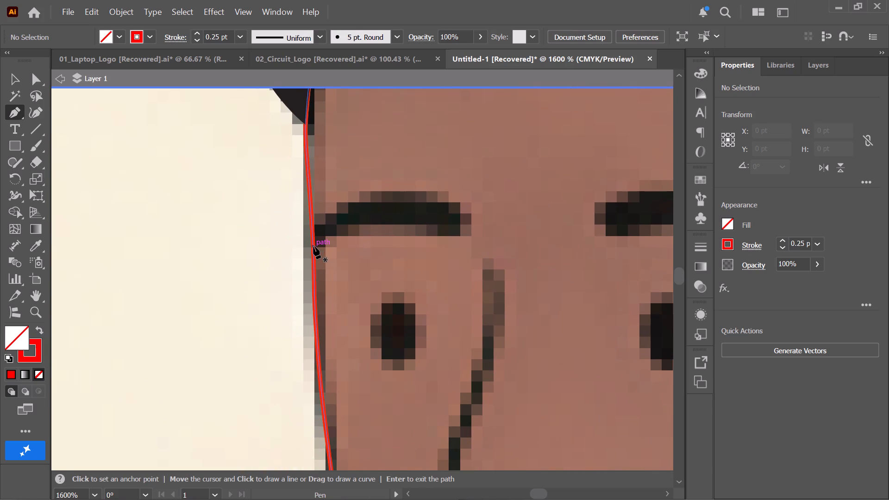
{"action": "left_click", "coordinate": [313, 246]}
{"action": "left_click", "coordinate": [363, 224]}
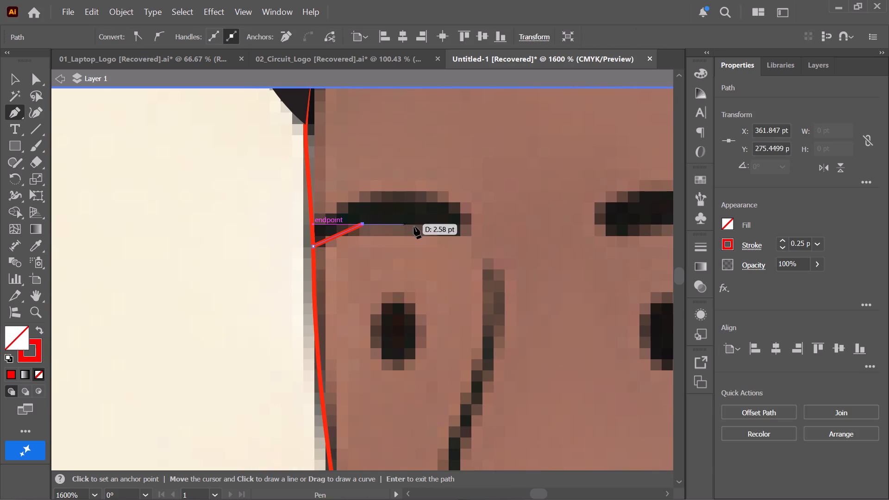
{"action": "left_click", "coordinate": [454, 233]}
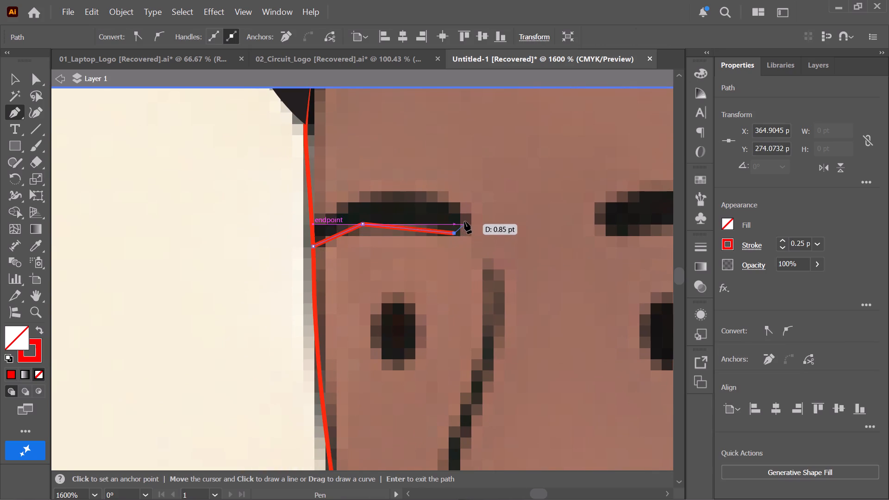
{"action": "left_click", "coordinate": [464, 219]}
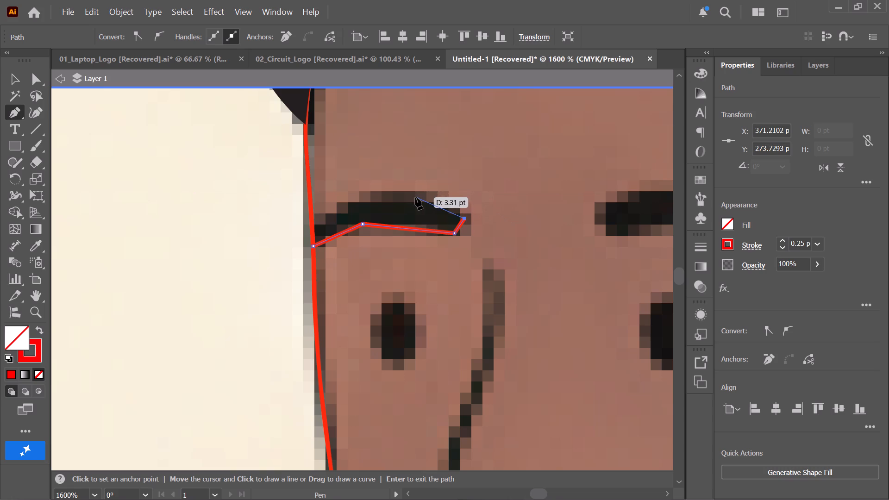
{"action": "left_click", "coordinate": [415, 197]}
{"action": "left_click", "coordinate": [350, 204]}
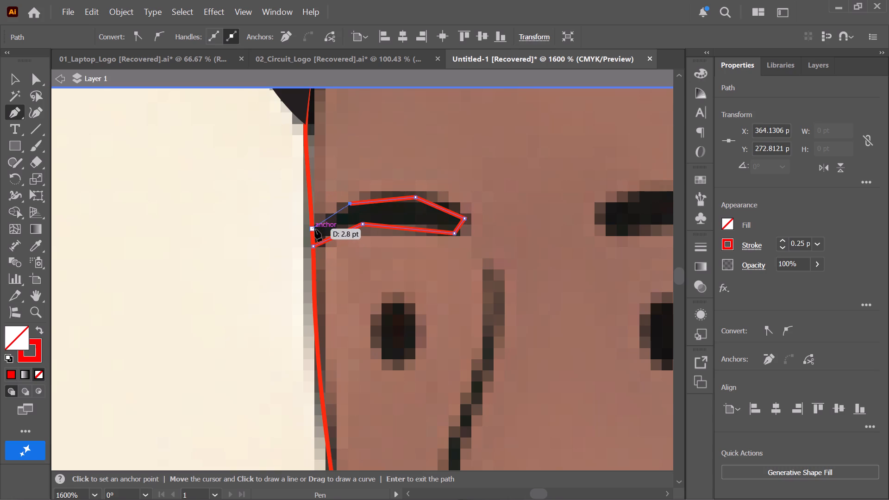
{"action": "left_click", "coordinate": [314, 229]}
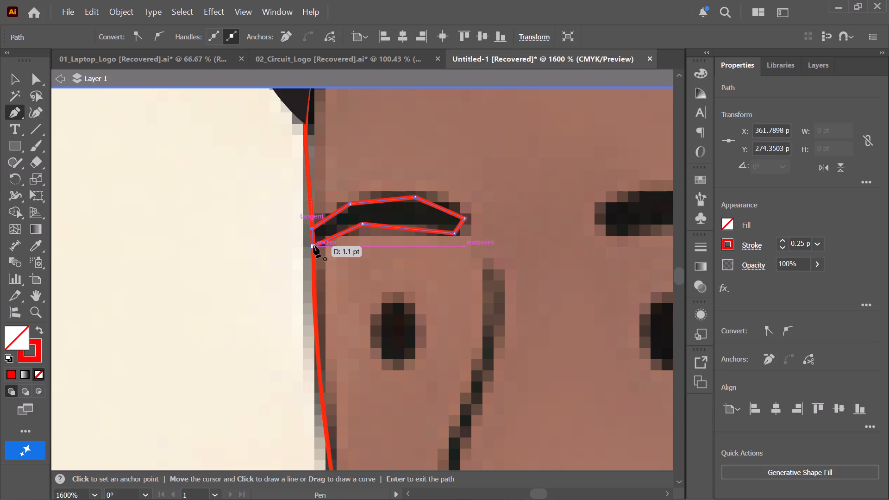
{"action": "left_click", "coordinate": [313, 245]}
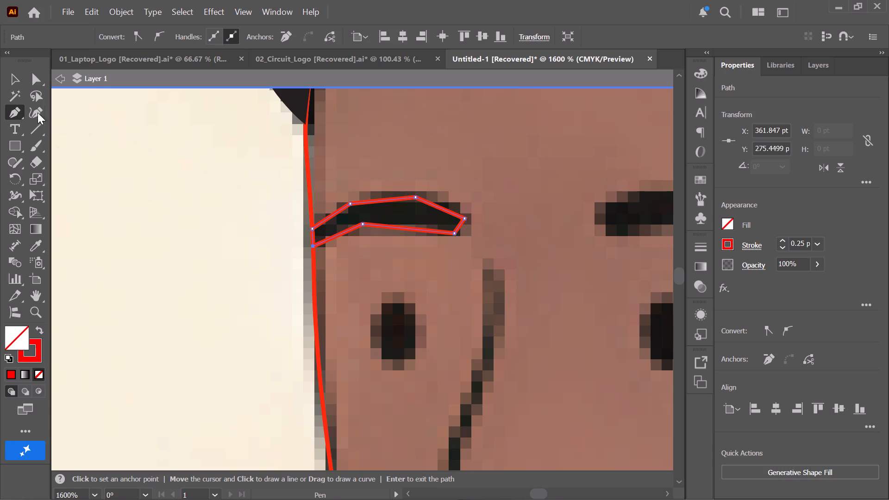
Smooth the traced eyebrow's upper edge, lower edge and inner tip with the Curvature tool, nudging its lower inner corner slightly upward.
{"action": "left_click", "coordinate": [33, 107]}
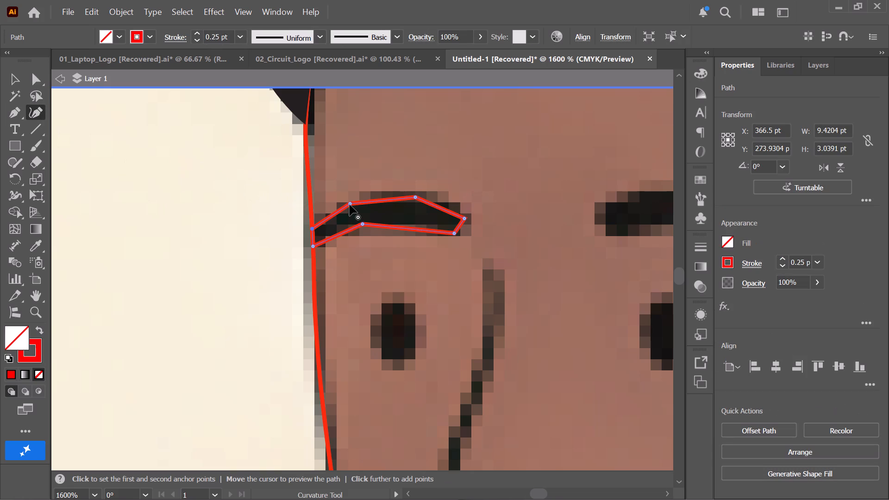
{"action": "double_click", "coordinate": [350, 205]}
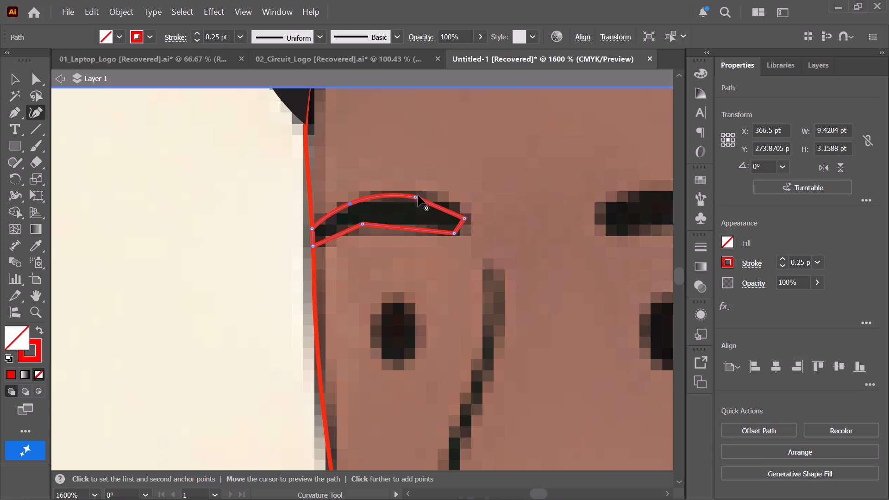
{"action": "double_click", "coordinate": [416, 198]}
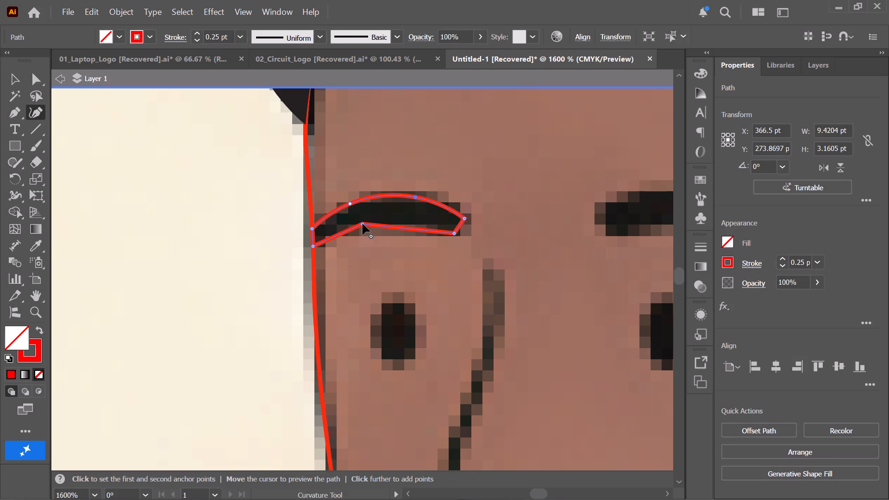
{"action": "double_click", "coordinate": [362, 224]}
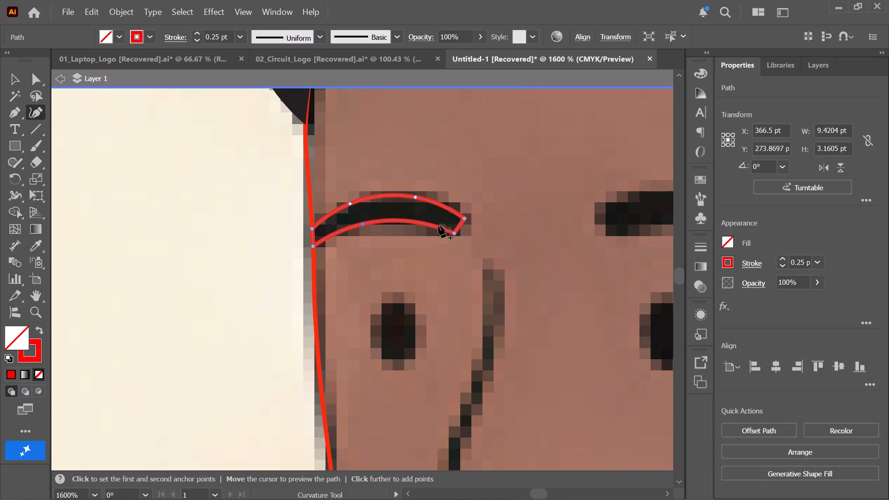
{"action": "double_click", "coordinate": [464, 219]}
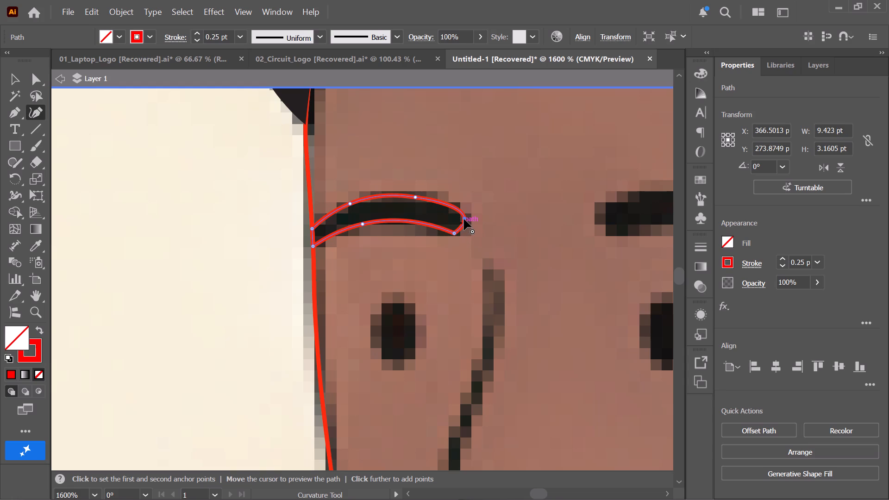
{"action": "left_click_drag", "start_coordinate": [456, 233], "coordinate": [455, 229]}
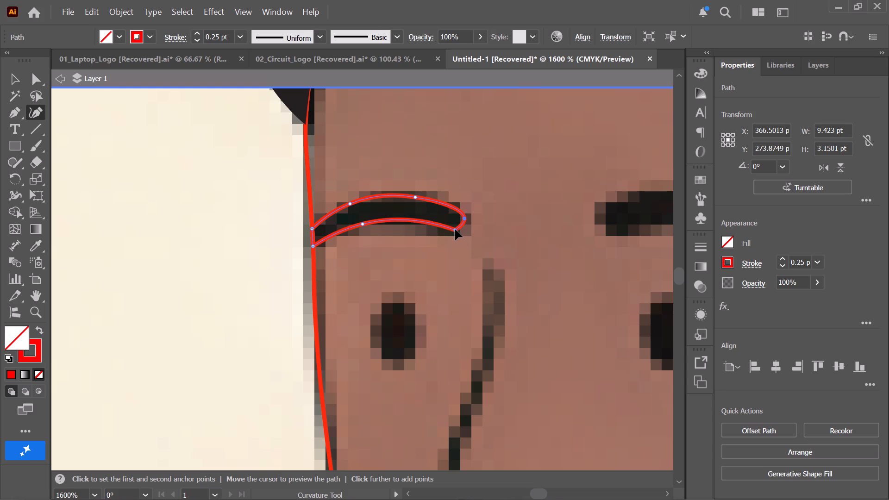
{"action": "left_click_drag", "start_coordinate": [455, 229], "coordinate": [455, 228]}
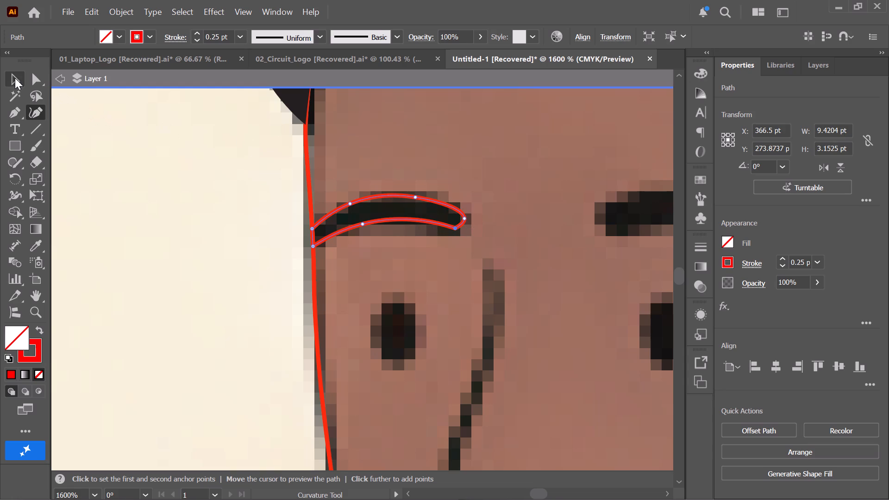
{"action": "left_click", "coordinate": [14, 78]}
Trace the other eyebrow, nearer the ear, as a closed seven-point straight-sided path with the Pen tool.
{"action": "key", "text": "space"}
{"action": "key", "text": "space"}
{"action": "key", "text": "space"}
{"action": "key", "text": "space"}
{"action": "key", "text": "space"}
{"action": "key", "text": "space"}
{"action": "key", "text": "space"}
{"action": "key", "text": "space"}
{"action": "key", "text": "space"}
{"action": "key", "text": "space"}
{"action": "key", "text": "space"}
{"action": "key", "text": "space"}
{"action": "key", "text": "space"}
{"action": "key", "text": "space"}
{"action": "key", "text": "space"}
{"action": "key", "text": "space"}
{"action": "key", "text": "space"}
{"action": "key", "text": "space"}
{"action": "key", "text": "space"}
{"action": "key", "text": "space"}
{"action": "left_click_drag", "start_coordinate": [521, 209], "coordinate": [216, 230]}
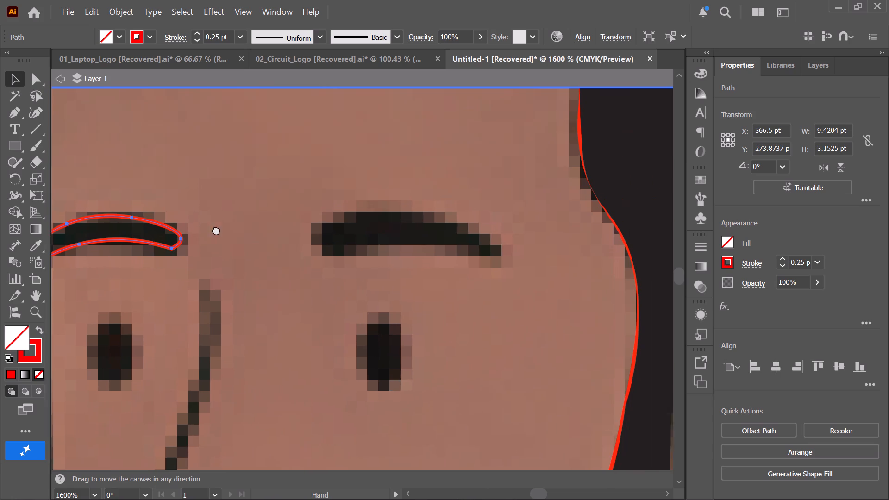
{"action": "left_click_drag", "start_coordinate": [216, 230], "coordinate": [200, 230]}
{"action": "left_click", "coordinate": [18, 115]}
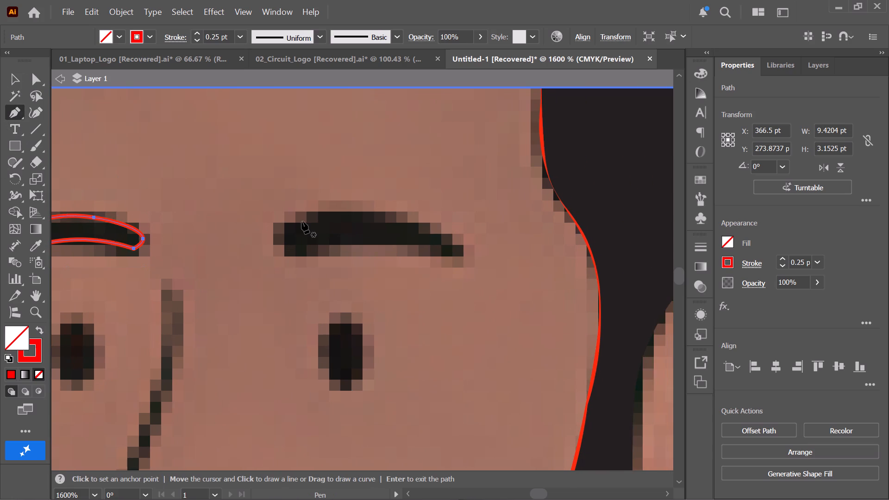
{"action": "left_click", "coordinate": [283, 239]}
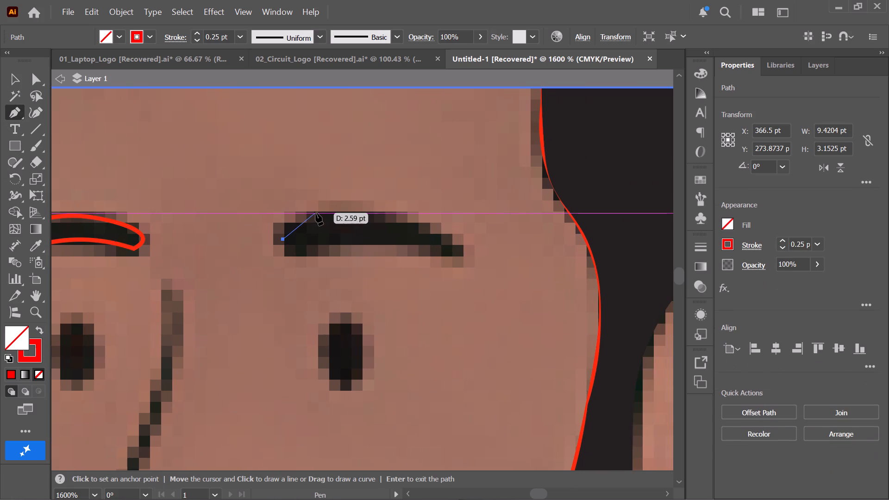
{"action": "left_click", "coordinate": [319, 213]}
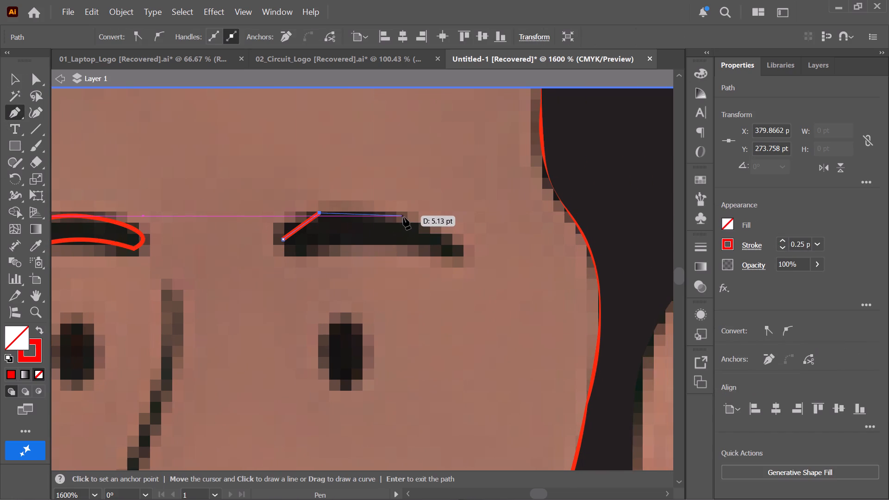
{"action": "left_click", "coordinate": [407, 221]}
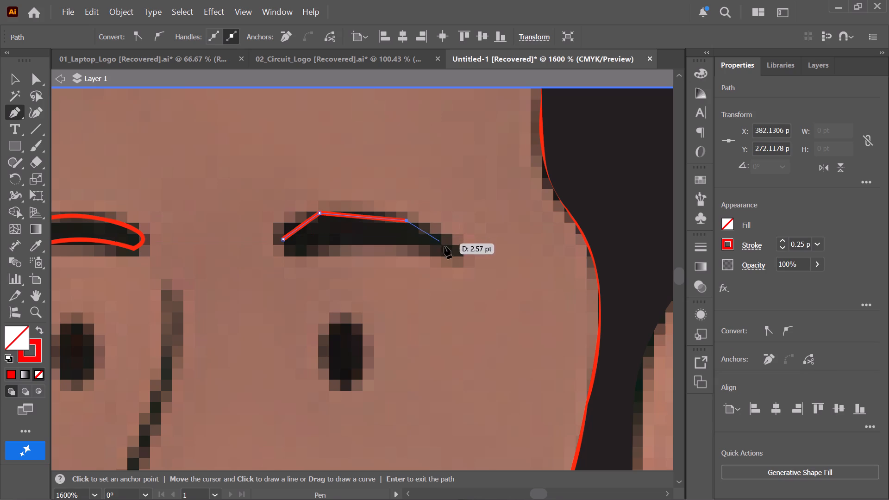
{"action": "left_click", "coordinate": [463, 256]}
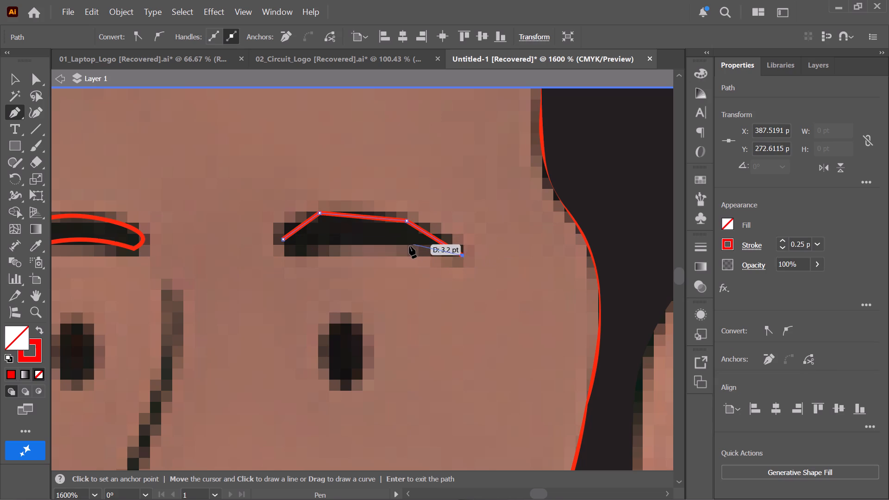
{"action": "left_click", "coordinate": [409, 248]}
{"action": "left_click", "coordinate": [334, 245]}
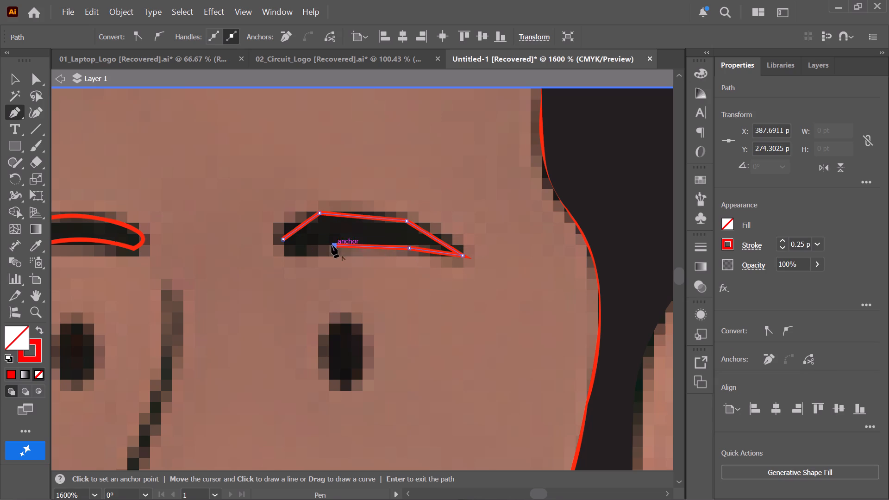
{"action": "left_click", "coordinate": [304, 252]}
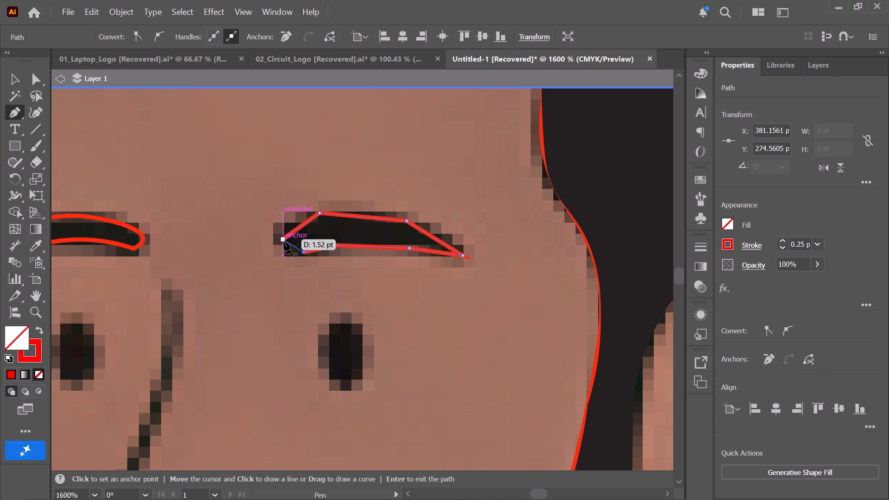
{"action": "left_click", "coordinate": [284, 241]}
Smooth every point of the eyebrow nearer the ear with the Curvature tool, keeping only its outer tip as a sharp corner.
{"action": "left_click", "coordinate": [43, 112]}
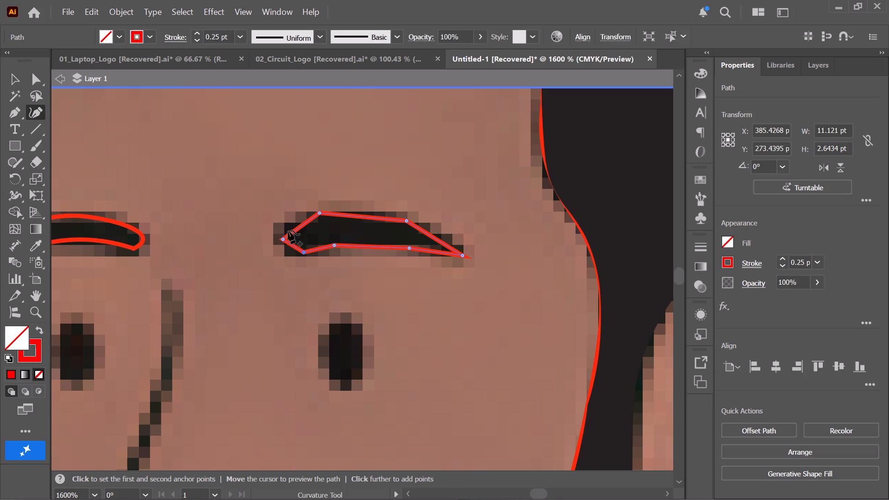
{"action": "double_click", "coordinate": [284, 237]}
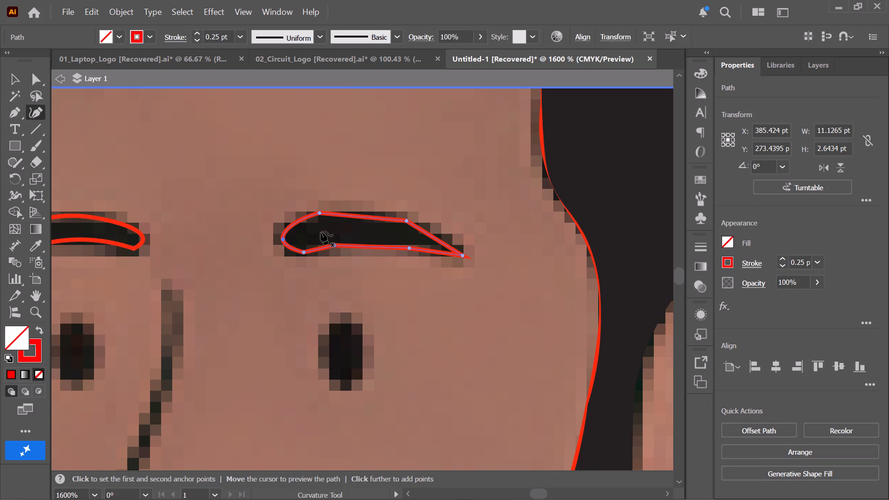
{"action": "triple_click", "coordinate": [336, 247]}
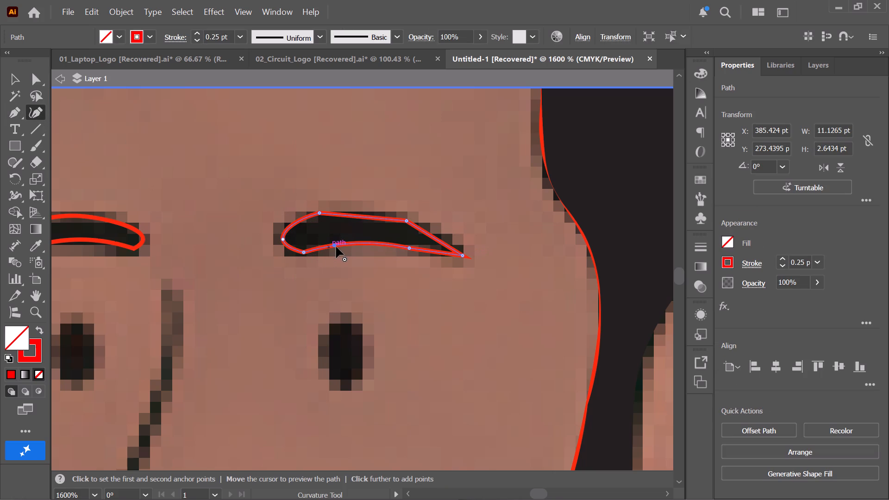
{"action": "double_click", "coordinate": [304, 254]}
{"action": "double_click", "coordinate": [409, 248]}
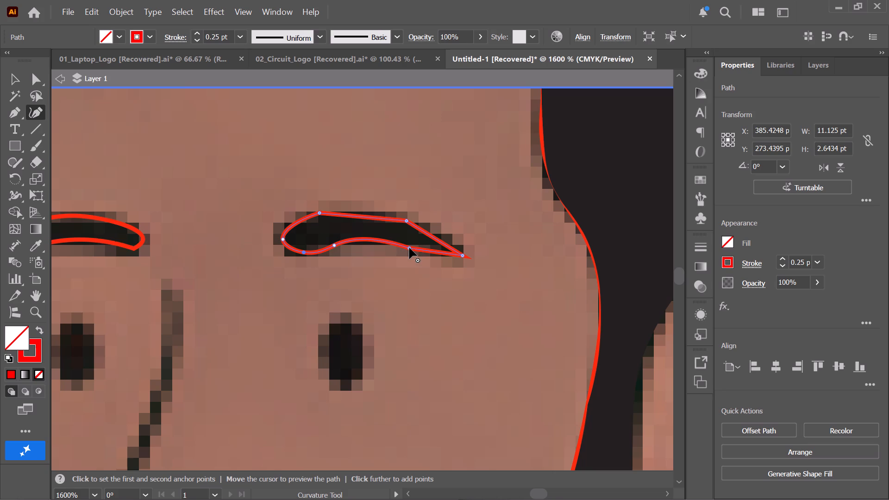
{"action": "double_click", "coordinate": [409, 220]}
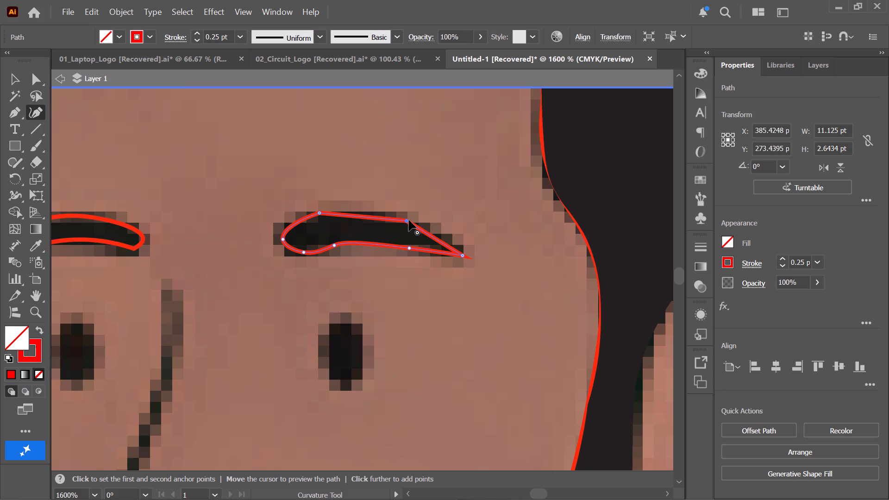
{"action": "double_click", "coordinate": [318, 213]}
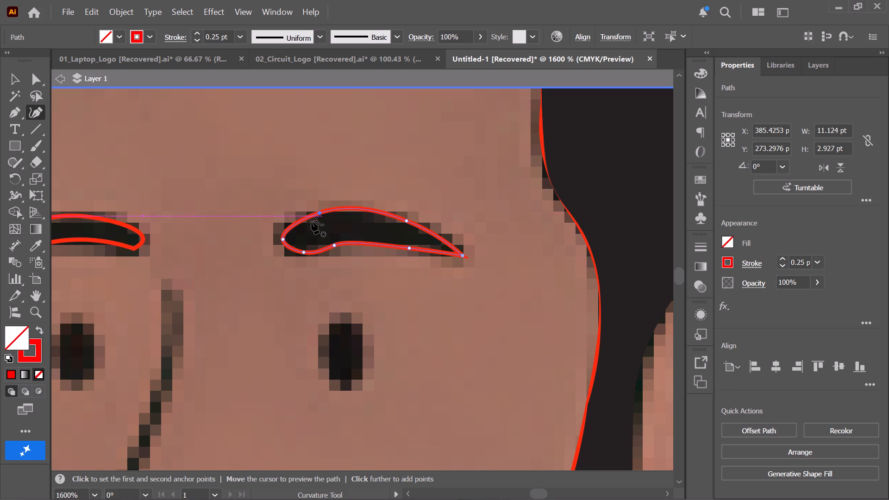
Move this eyebrow's inner tip slightly outward, raise its lower inner point, and shift the lower-edge point toward the outer tip.
{"action": "left_click_drag", "start_coordinate": [284, 240], "coordinate": [279, 237]}
{"action": "left_click_drag", "start_coordinate": [304, 252], "coordinate": [300, 248]}
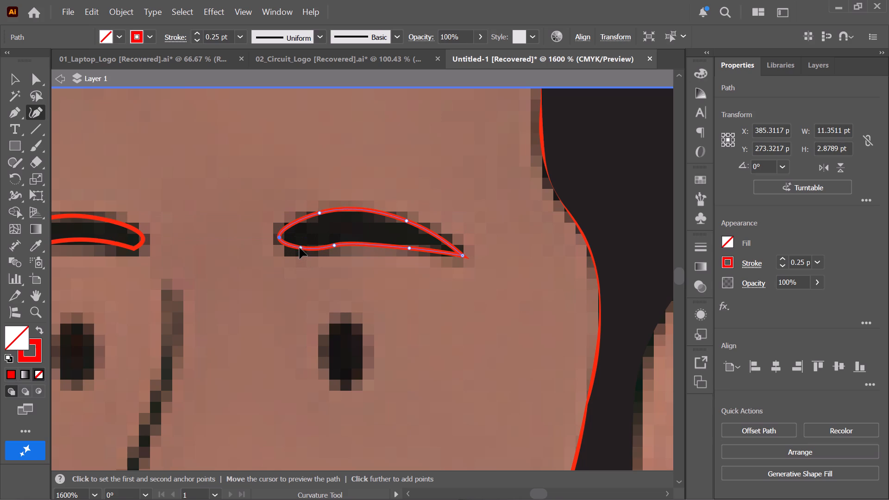
{"action": "left_click_drag", "start_coordinate": [300, 248], "coordinate": [297, 247]}
{"action": "left_click_drag", "start_coordinate": [335, 244], "coordinate": [344, 244]}
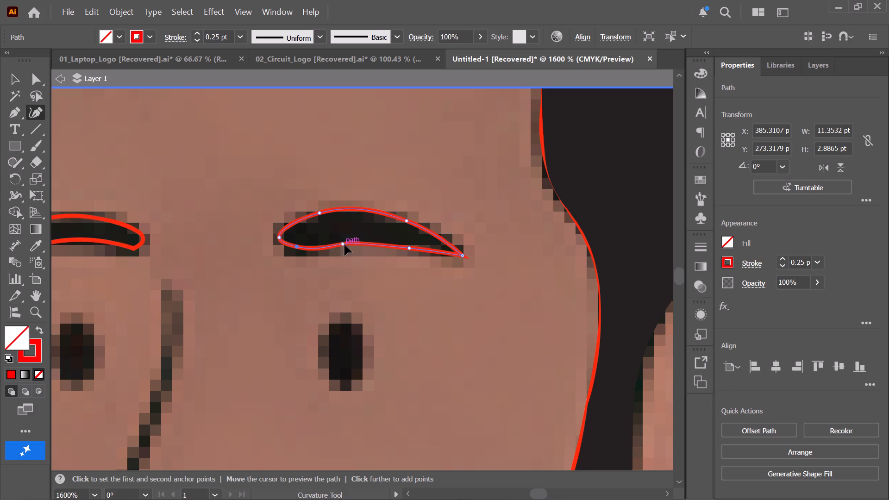
{"action": "left_click_drag", "start_coordinate": [344, 244], "coordinate": [357, 242]}
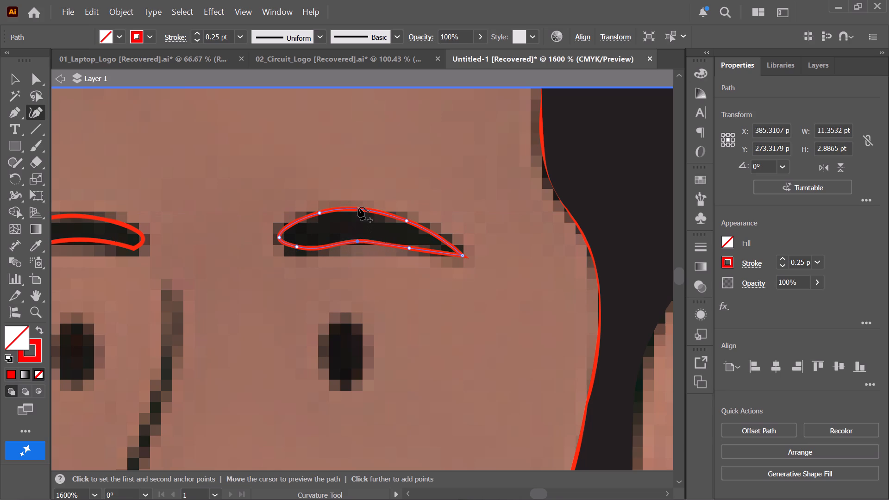
Add a curve point at the top of the eyebrow's upper arch and lower it slightly to fit the reference.
{"action": "left_click_drag", "start_coordinate": [359, 207], "coordinate": [362, 212]}
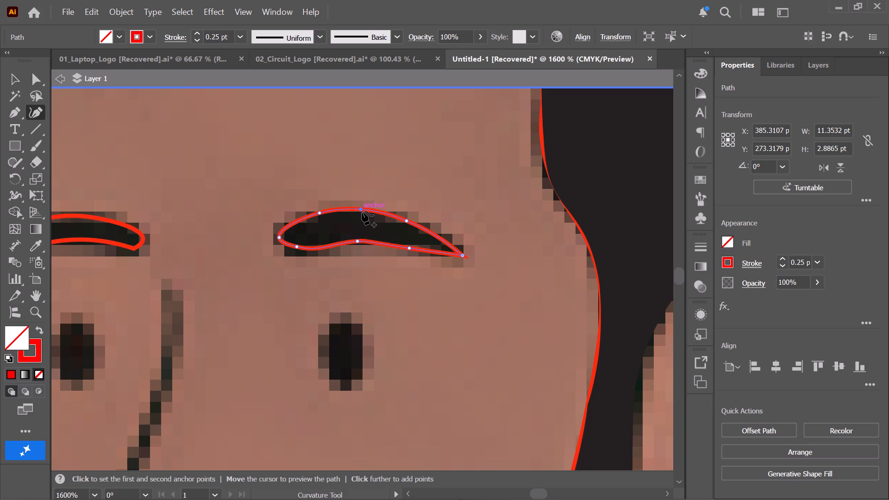
{"action": "left_click_drag", "start_coordinate": [362, 212], "coordinate": [362, 212]}
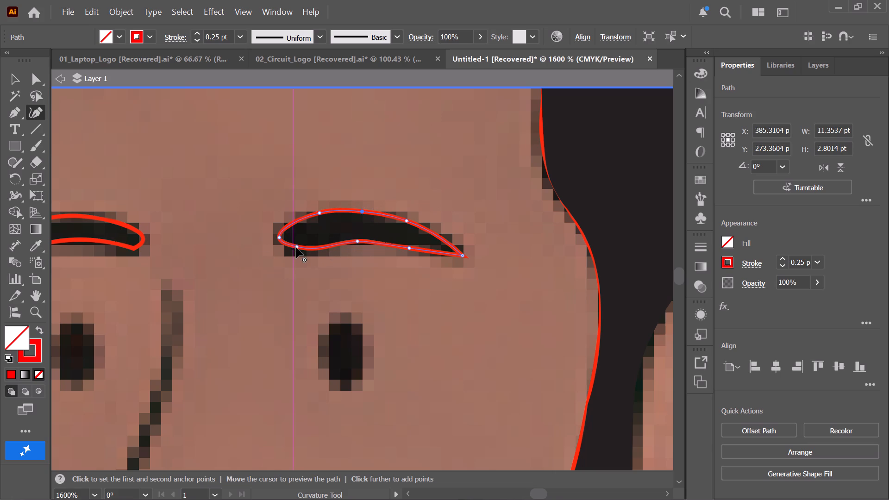
Reposition the eyebrow's lower inner point slightly up and toward the middle to flatten the lower edge's curve near the inner tip.
{"action": "left_click_drag", "start_coordinate": [296, 247], "coordinate": [312, 233]}
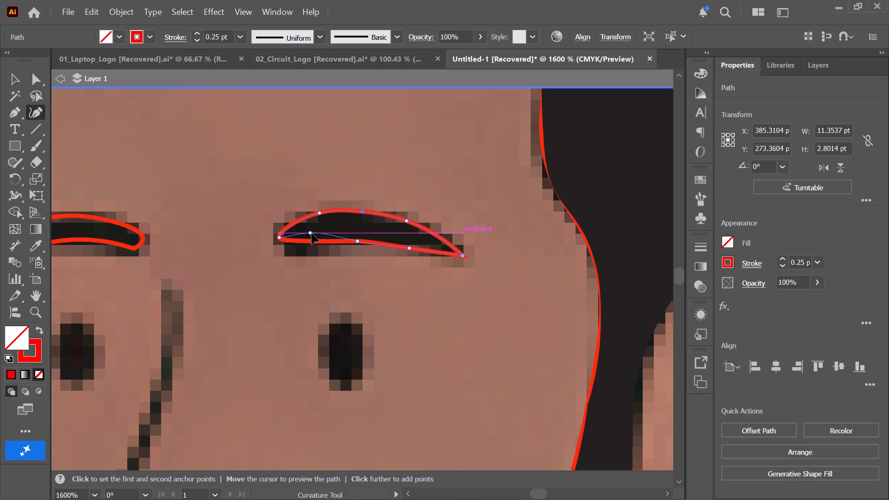
{"action": "left_click_drag", "start_coordinate": [312, 233], "coordinate": [315, 239]}
{"action": "left_click_drag", "start_coordinate": [315, 240], "coordinate": [308, 243]}
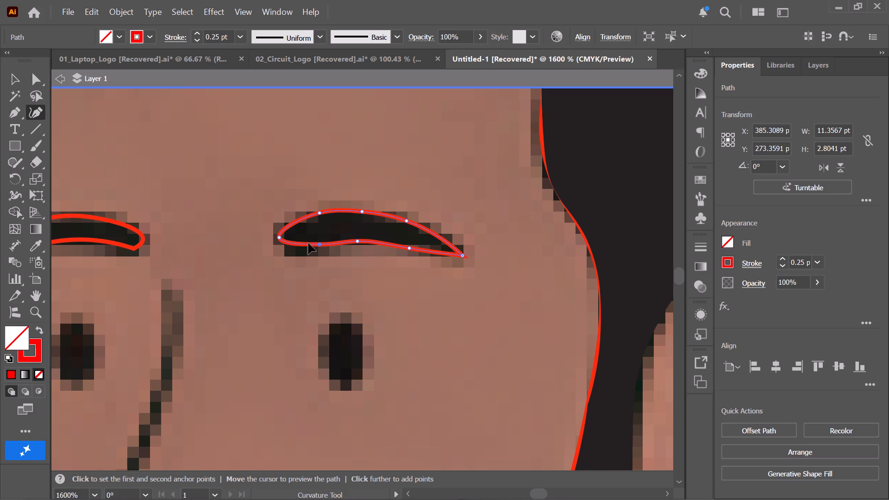
{"action": "left_click_drag", "start_coordinate": [308, 243], "coordinate": [304, 244]}
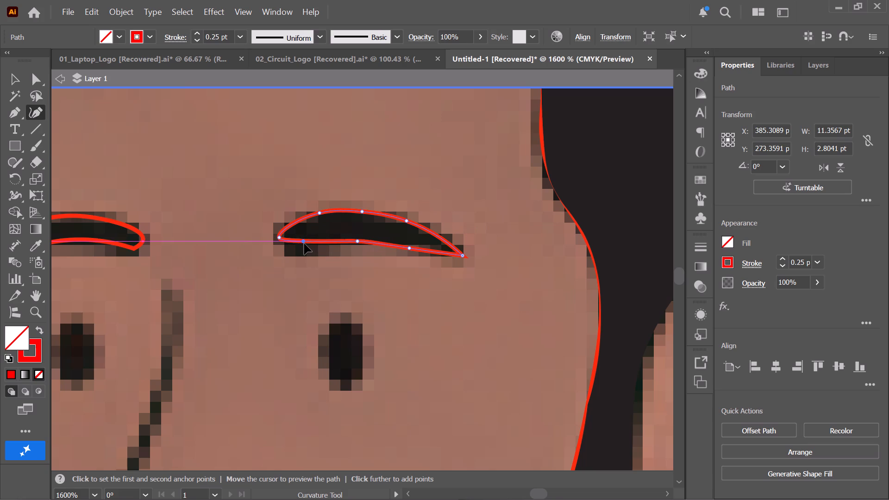
{"action": "left_click_drag", "start_coordinate": [304, 244], "coordinate": [304, 244]}
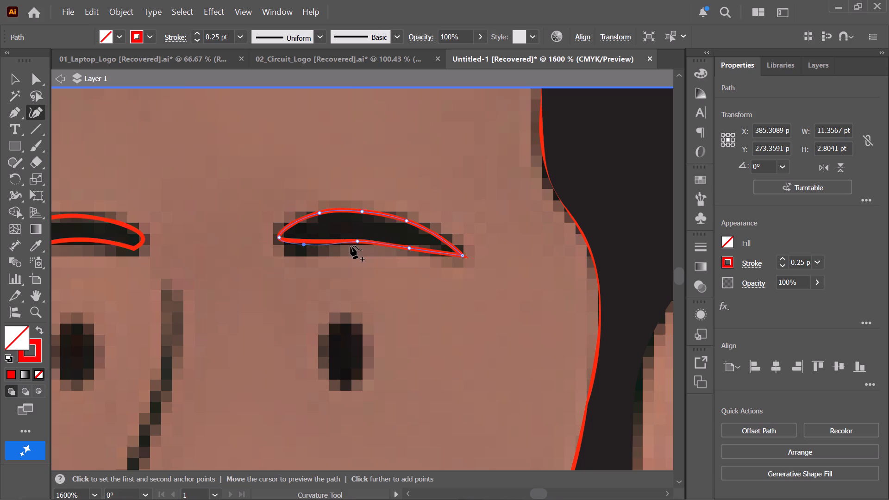
{"action": "left_click_drag", "start_coordinate": [358, 242], "coordinate": [367, 242]}
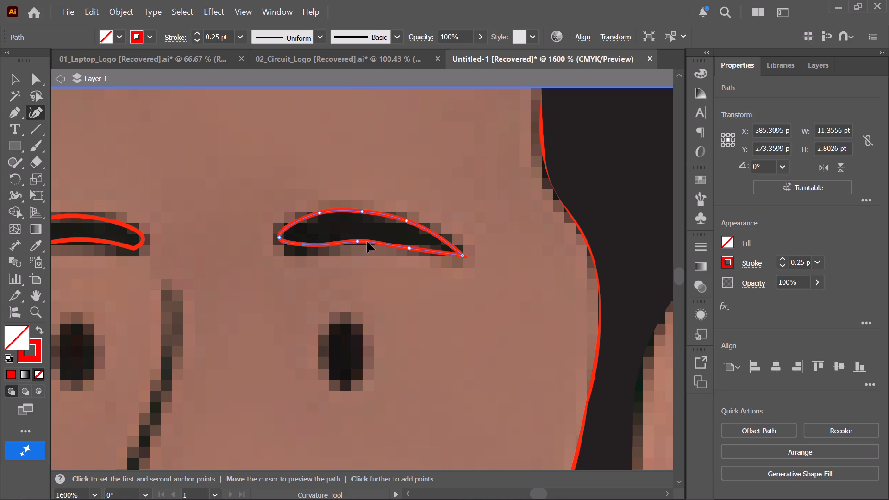
{"action": "left_click_drag", "start_coordinate": [367, 242], "coordinate": [366, 242]}
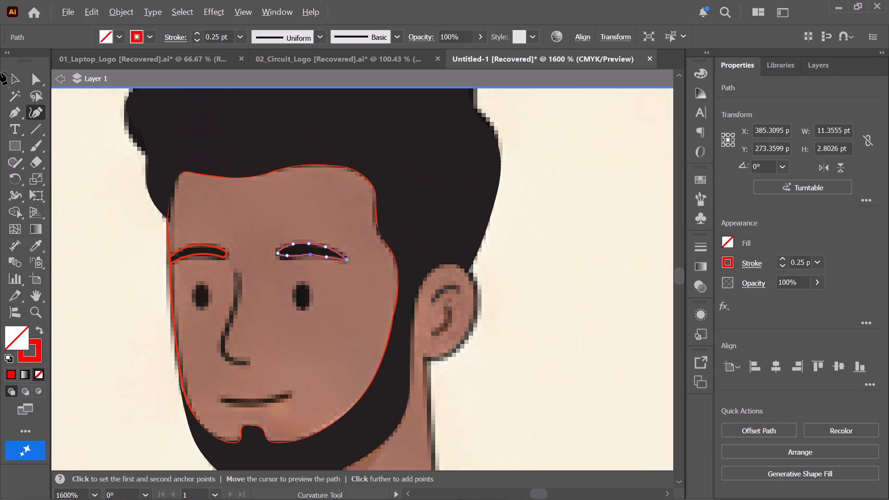
Switch to the Selection tool and deselect the finished eyebrow path.
{"action": "left_click", "coordinate": [10, 81]}
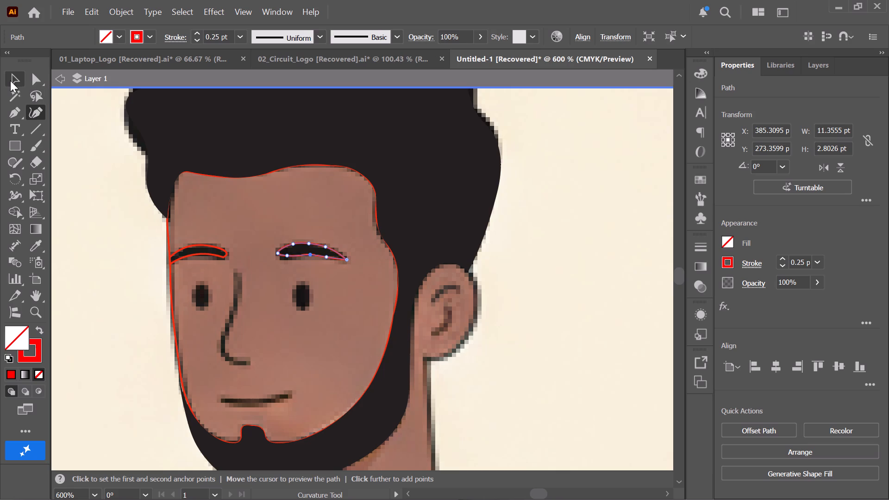
{"action": "left_click", "coordinate": [210, 204]}
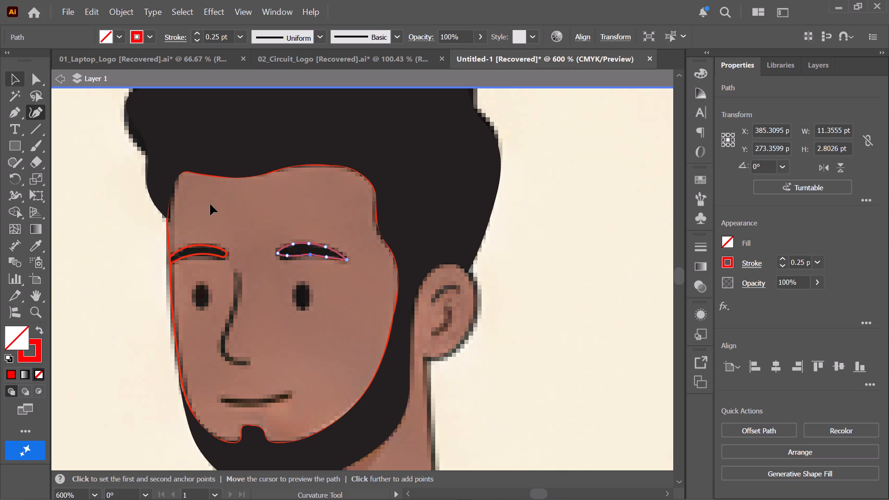
{"action": "left_click", "coordinate": [210, 204]}
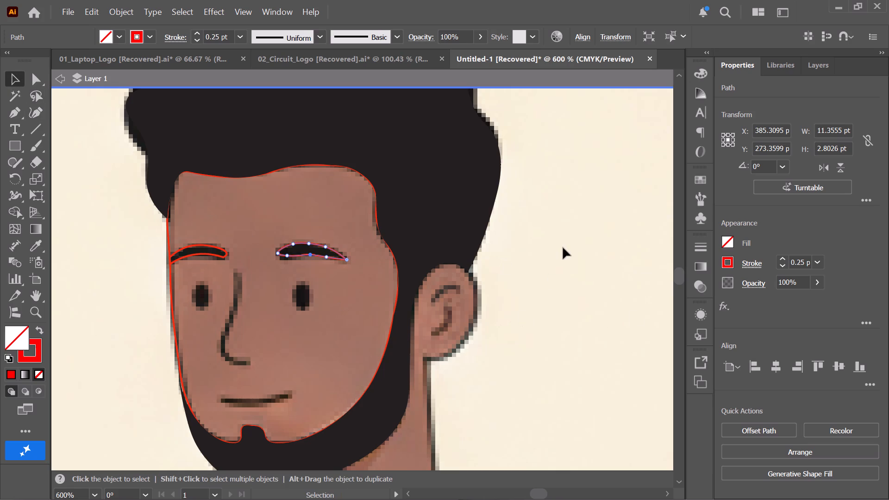
{"action": "left_click", "coordinate": [541, 259]}
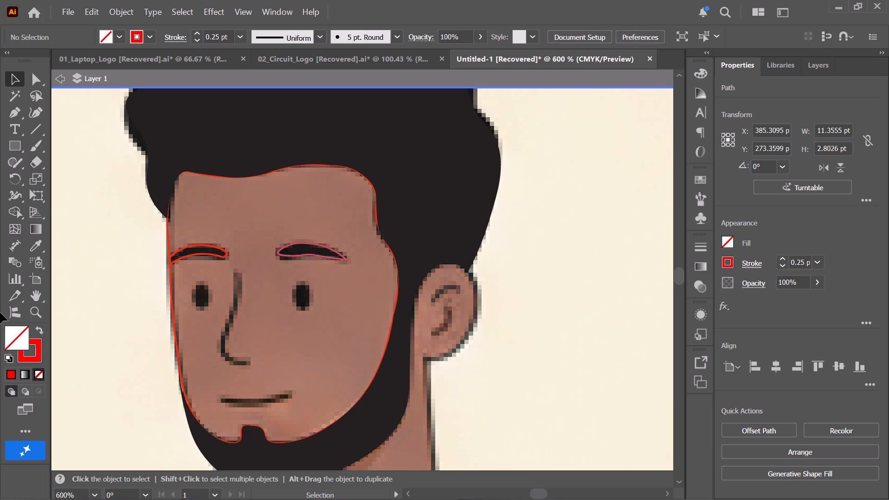
{"action": "left_click", "coordinate": [120, 280]}
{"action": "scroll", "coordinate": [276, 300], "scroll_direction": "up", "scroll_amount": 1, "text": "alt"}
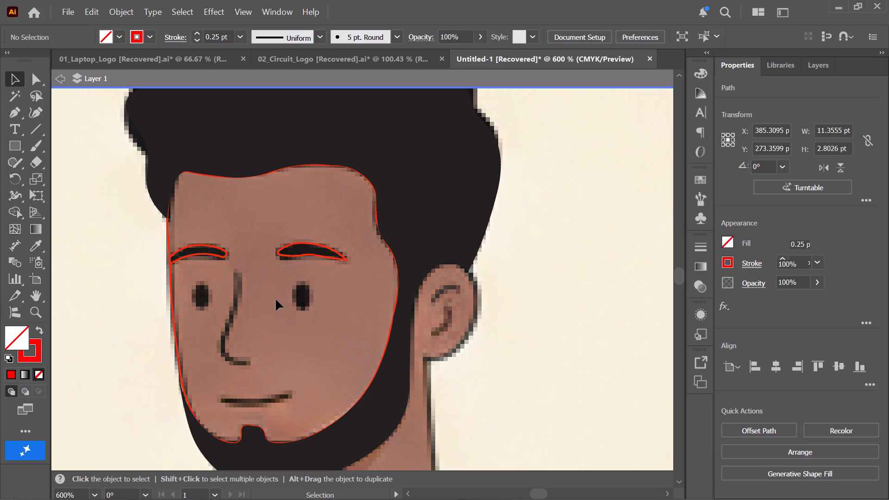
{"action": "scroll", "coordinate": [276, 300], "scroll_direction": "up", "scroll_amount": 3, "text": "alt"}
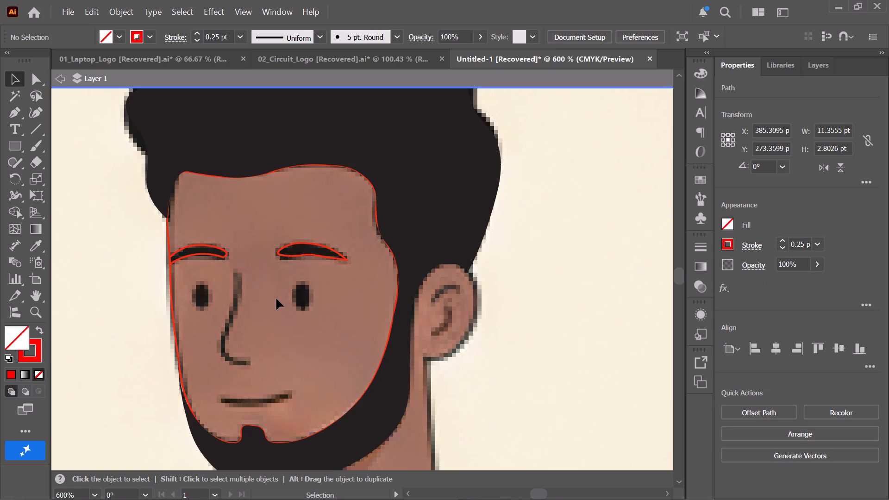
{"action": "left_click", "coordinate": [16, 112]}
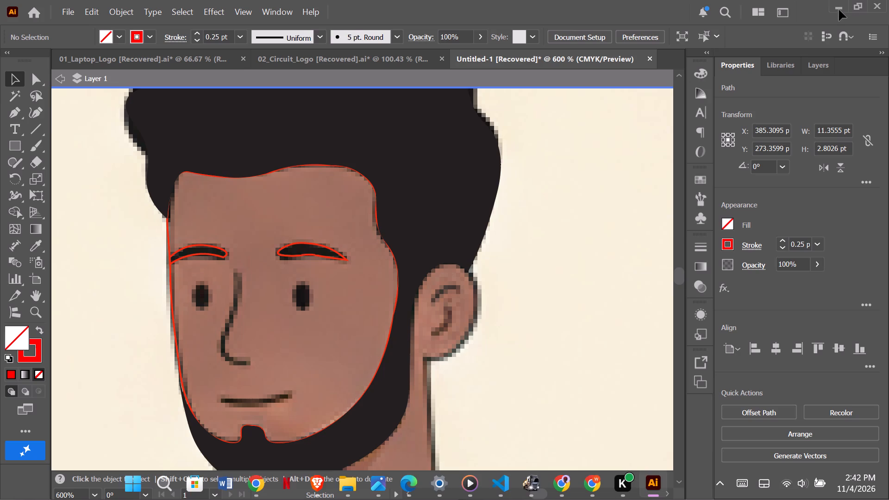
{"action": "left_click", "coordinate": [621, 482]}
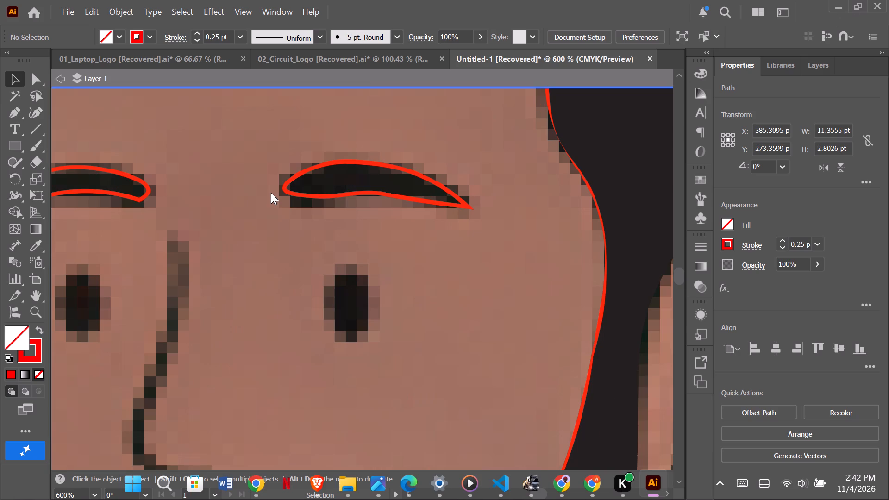
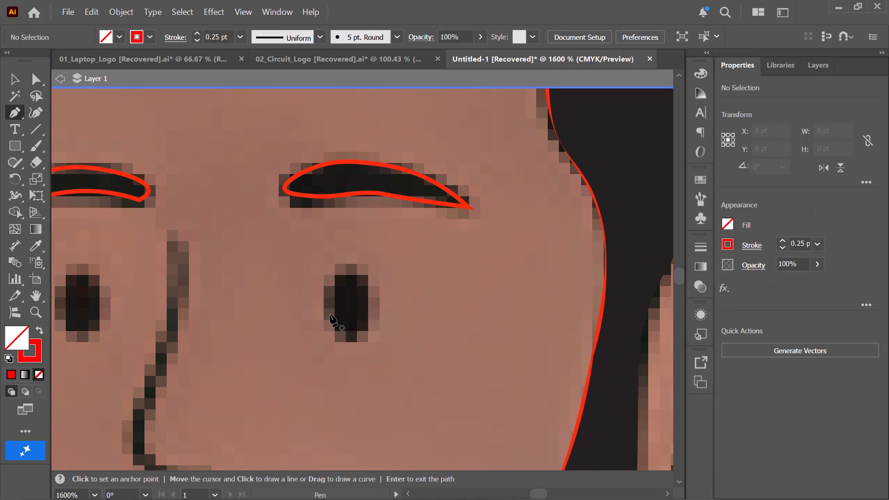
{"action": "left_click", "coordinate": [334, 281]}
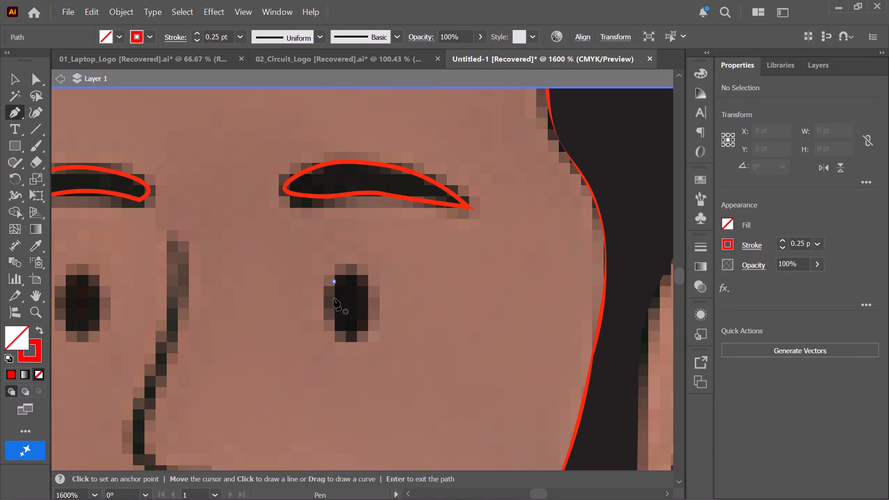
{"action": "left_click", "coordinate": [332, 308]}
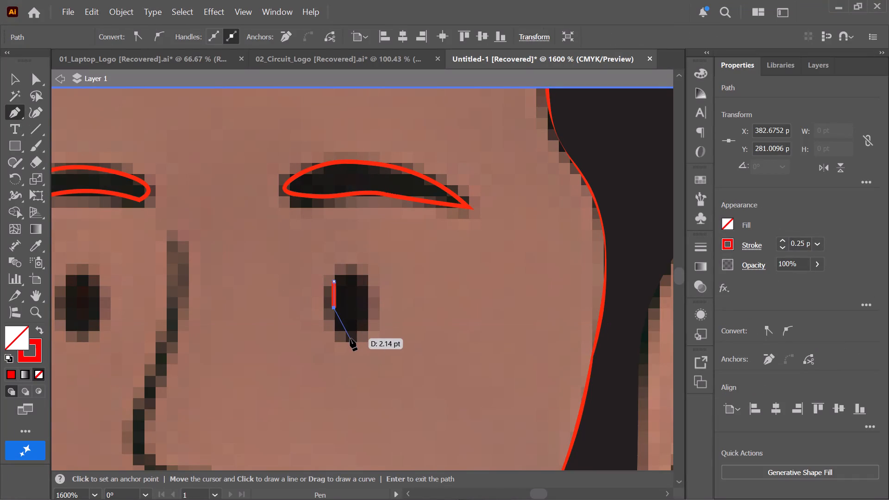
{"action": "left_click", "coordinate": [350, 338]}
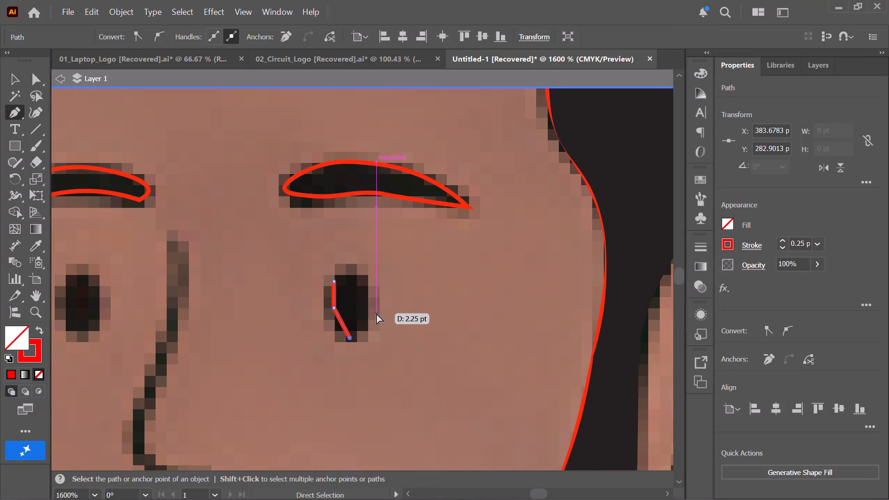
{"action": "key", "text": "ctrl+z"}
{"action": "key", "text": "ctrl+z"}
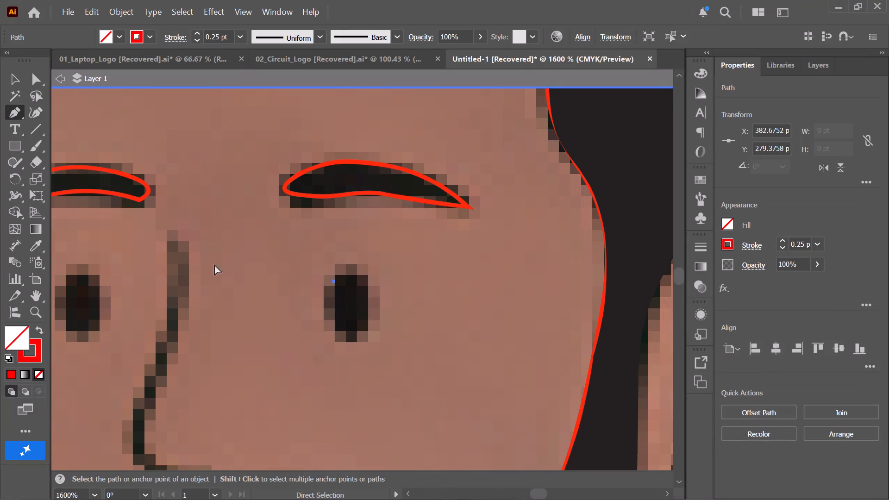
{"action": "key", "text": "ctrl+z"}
Draw an ellipse about 2.5 pt wide and 4.2 pt high over the dark eye below the finished eyebrow.
{"action": "left_click", "coordinate": [12, 146]}
{"action": "right_click", "coordinate": [11, 146]}
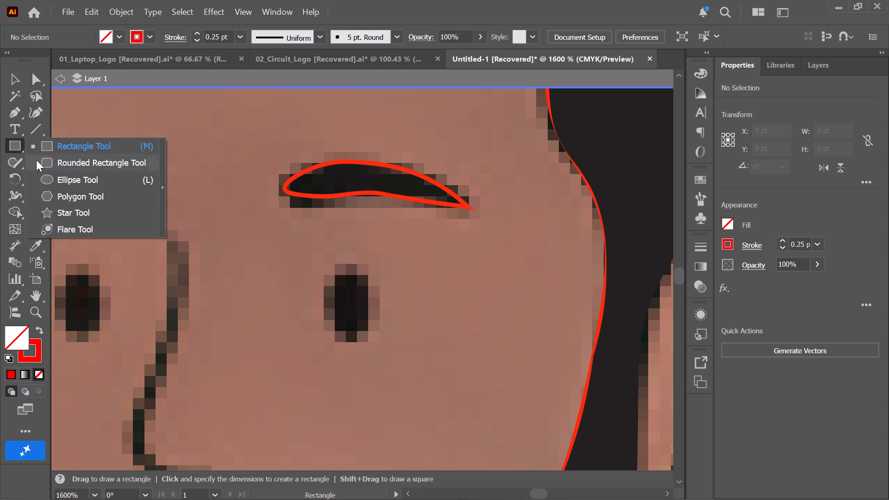
{"action": "left_click", "coordinate": [56, 180]}
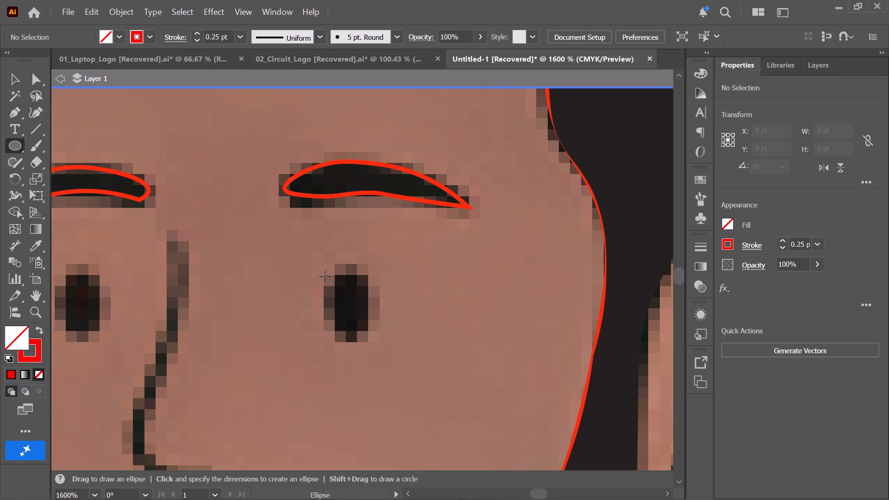
{"action": "left_click_drag", "start_coordinate": [328, 274], "coordinate": [355, 328]}
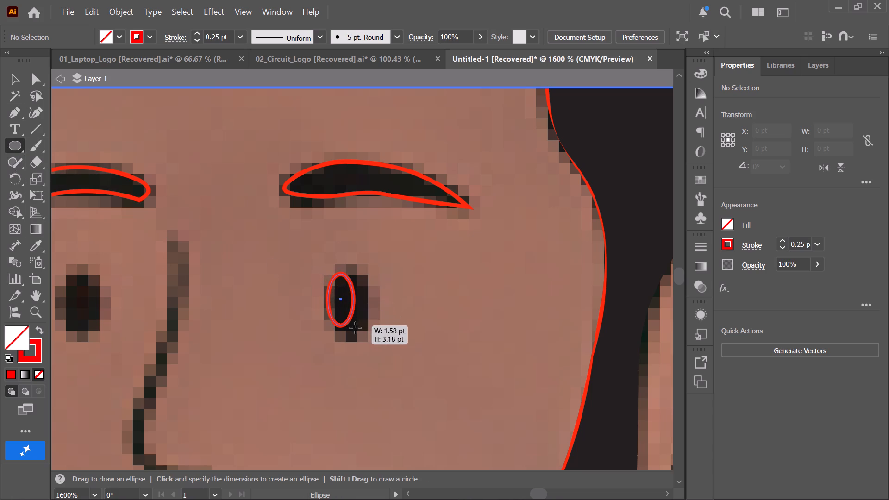
{"action": "left_click_drag", "start_coordinate": [355, 328], "coordinate": [369, 342]}
Duplicate the eye ellipse and place the copy over the other eye, about 16.7 pt away and slightly higher.
{"action": "left_click", "coordinate": [15, 82]}
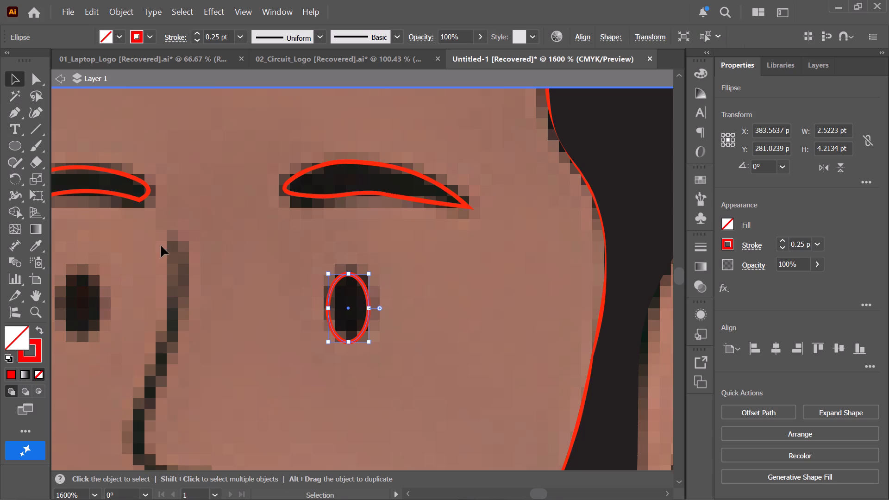
{"action": "key", "text": "space"}
{"action": "key", "text": "space"}
{"action": "key", "text": "space"}
{"action": "key", "text": "space"}
{"action": "key", "text": "space"}
{"action": "key", "text": "space"}
{"action": "key", "text": "space"}
{"action": "key", "text": "space"}
{"action": "key", "text": "space"}
{"action": "key", "text": "space"}
{"action": "key", "text": "space"}
{"action": "key", "text": "space"}
{"action": "key", "text": "space"}
{"action": "key", "text": "space"}
{"action": "key", "text": "space"}
{"action": "key", "text": "space"}
{"action": "key", "text": "space"}
{"action": "left_click_drag", "start_coordinate": [161, 251], "coordinate": [396, 199]}
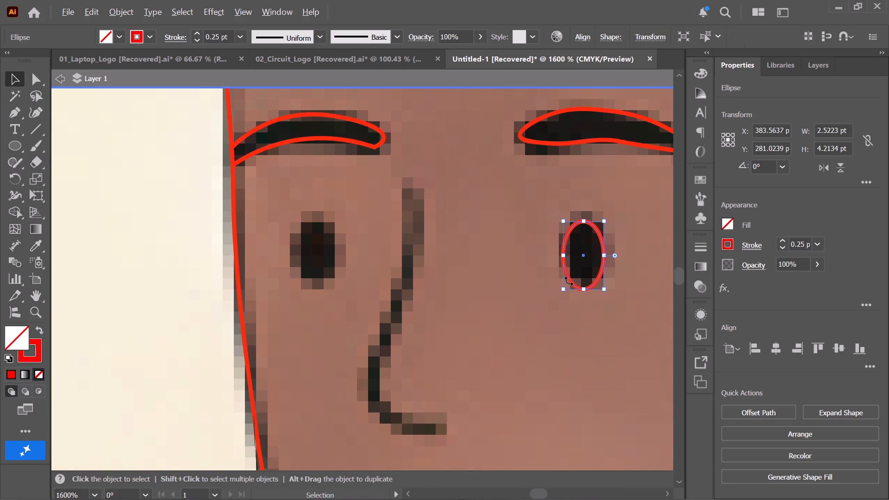
{"action": "left_click_drag", "start_coordinate": [568, 277], "coordinate": [297, 269], "text": "alt"}
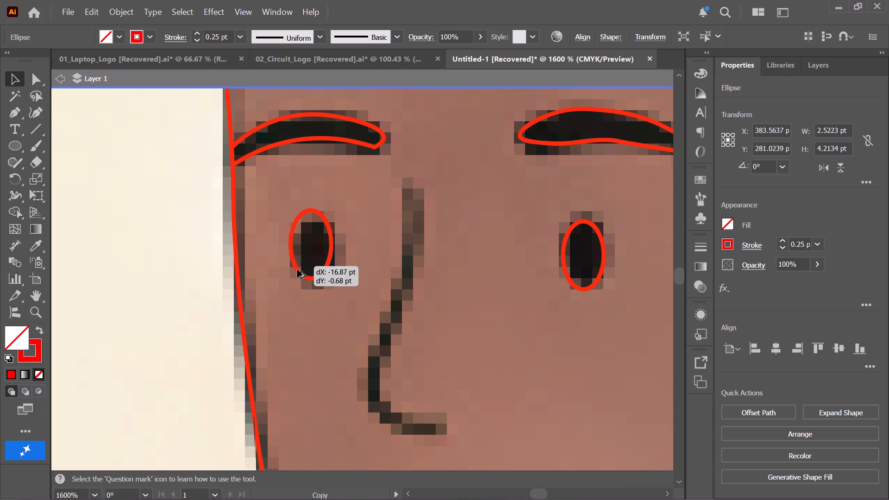
{"action": "left_click_drag", "start_coordinate": [297, 269], "coordinate": [298, 270], "text": "alt"}
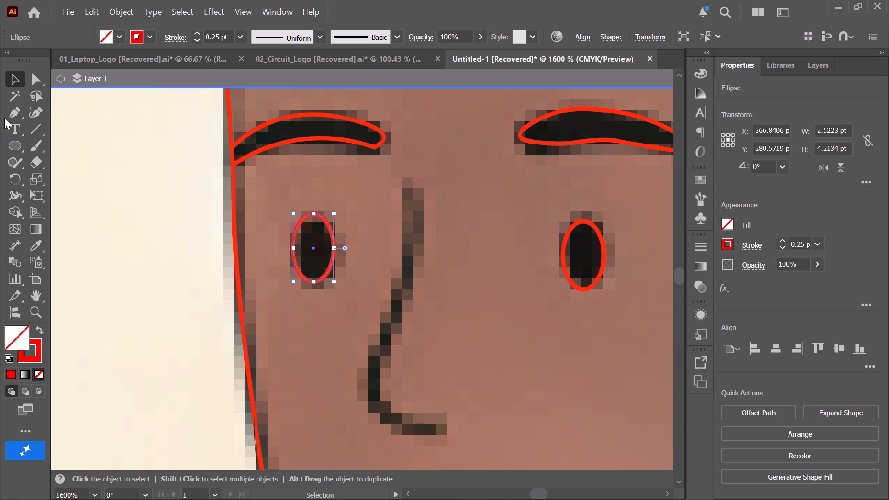
Trace the nose line with the Pen tool as an open five-point path from the bridge around to the nostril's end.
{"action": "left_click", "coordinate": [20, 112]}
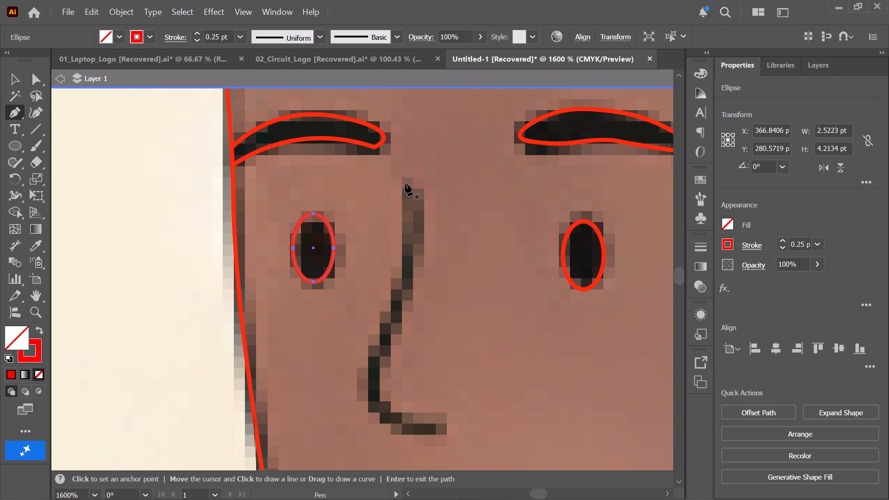
{"action": "left_click", "coordinate": [405, 183]}
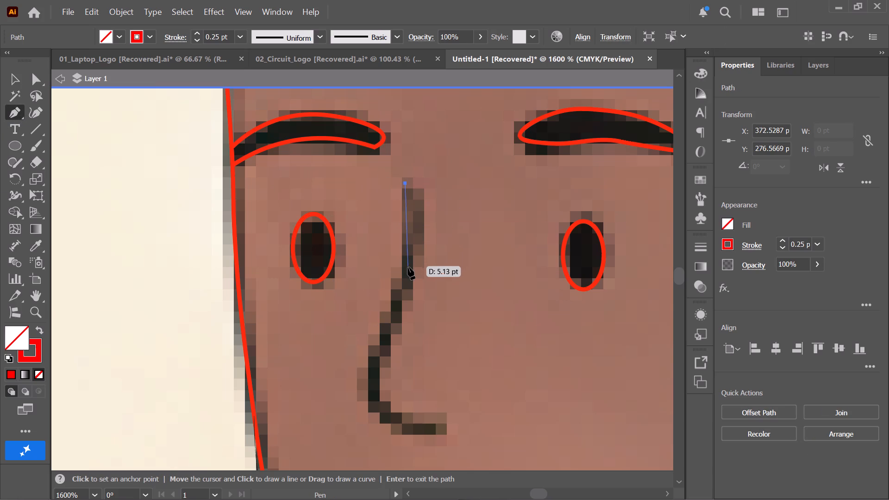
{"action": "left_click", "coordinate": [408, 267]}
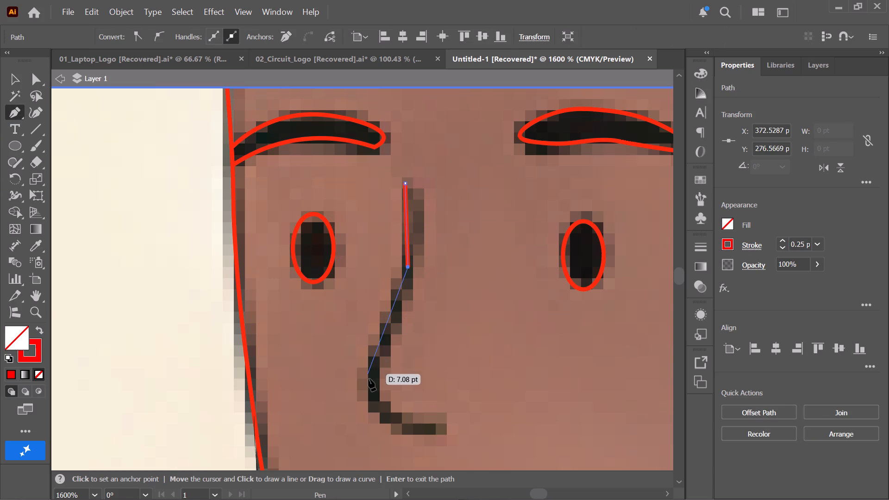
{"action": "left_click", "coordinate": [369, 382]}
{"action": "left_click", "coordinate": [396, 424]}
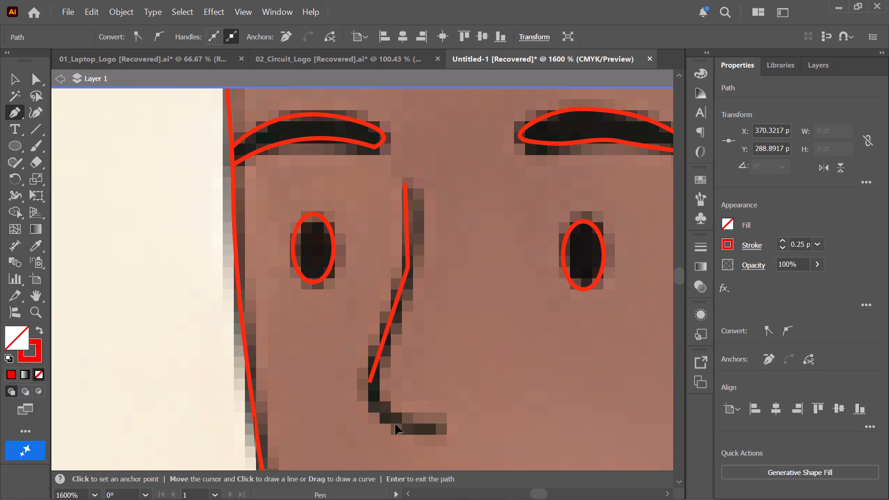
{"action": "left_click", "coordinate": [443, 429]}
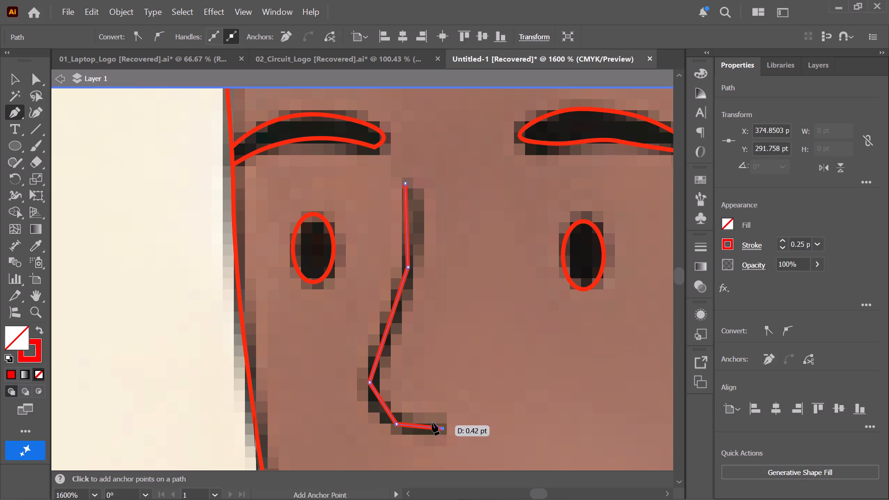
Smooth the nose path's three inner points into curves with the Curvature tool and shift the lower bend point slightly inward and up.
{"action": "left_click", "coordinate": [30, 115]}
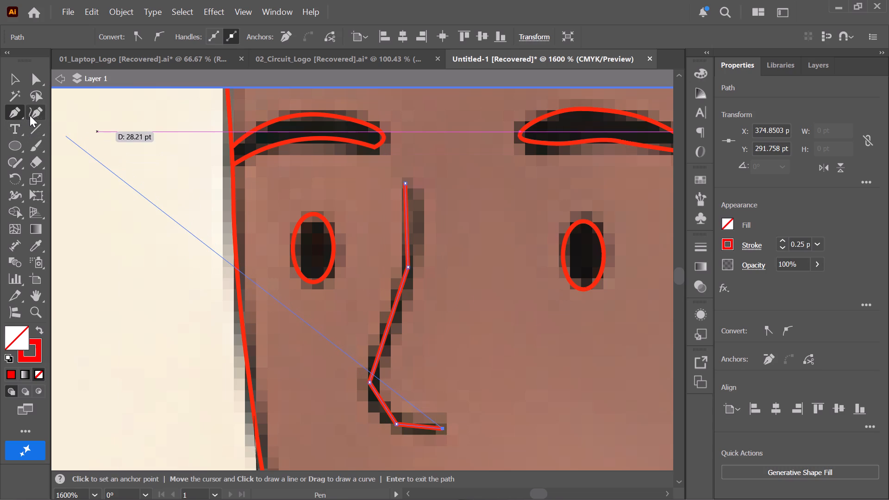
{"action": "double_click", "coordinate": [397, 426]}
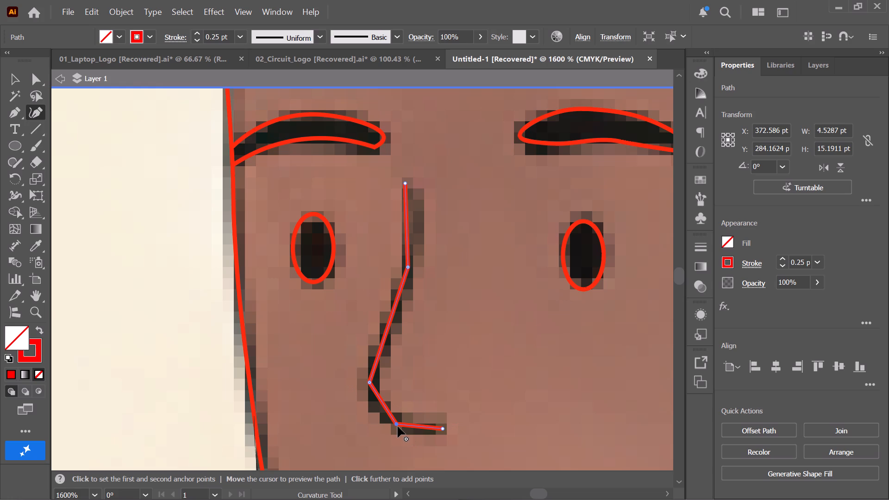
{"action": "double_click", "coordinate": [398, 426]}
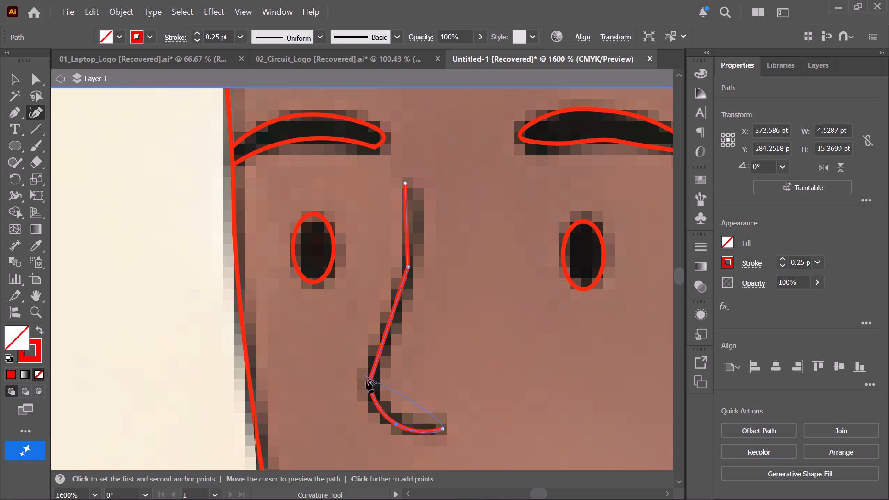
{"action": "double_click", "coordinate": [370, 382]}
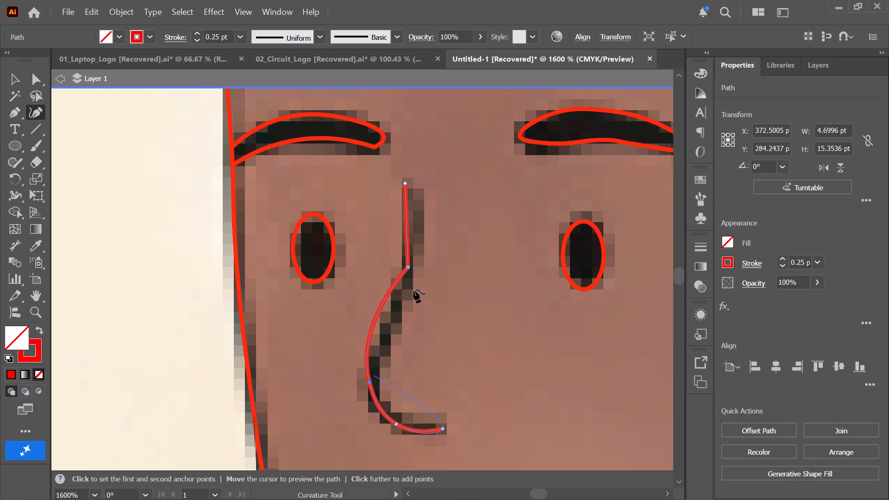
{"action": "double_click", "coordinate": [408, 267]}
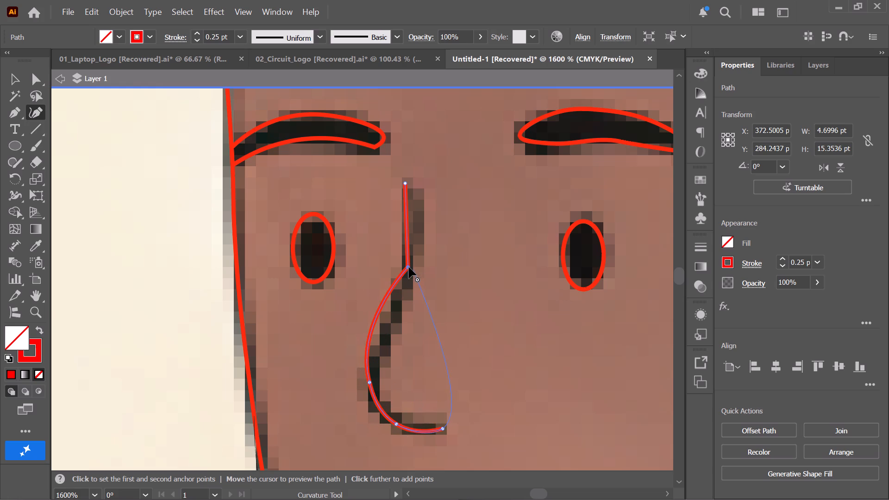
{"action": "double_click", "coordinate": [409, 267]}
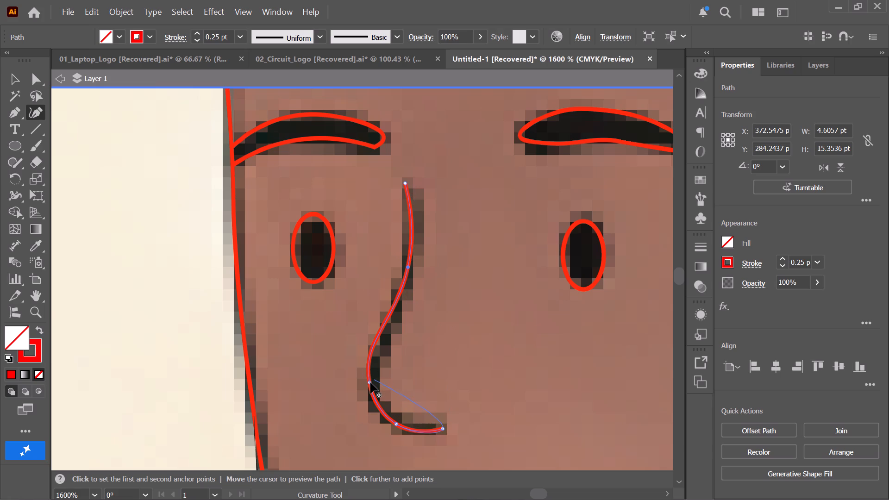
{"action": "left_click_drag", "start_coordinate": [370, 382], "coordinate": [380, 364]}
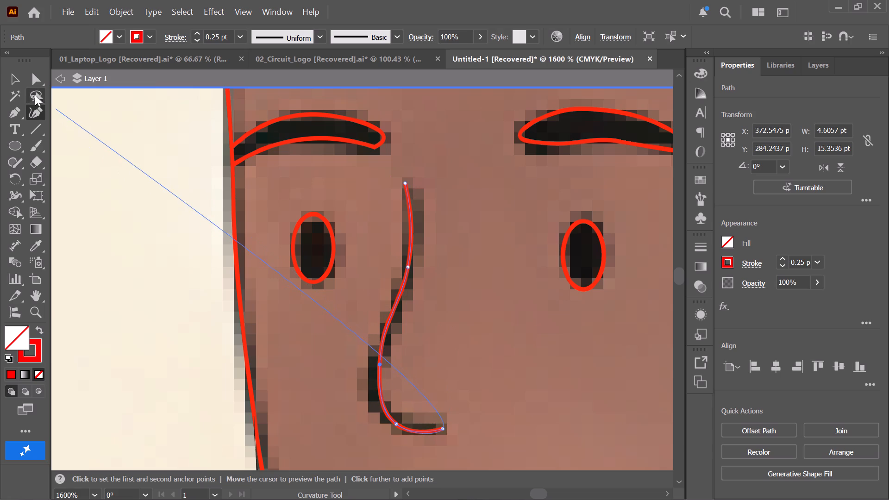
{"action": "left_click", "coordinate": [21, 82]}
Outline the mouth with the Pen tool as a closed, thin straight-sided shape about 12 pt wide and 1.7 pt high.
{"action": "key", "text": "space"}
{"action": "key", "text": "space"}
{"action": "key", "text": "space"}
{"action": "key", "text": "space"}
{"action": "key", "text": "space"}
{"action": "key", "text": "space"}
{"action": "key", "text": "space"}
{"action": "key", "text": "space"}
{"action": "key", "text": "space"}
{"action": "key", "text": "space"}
{"action": "key", "text": "space"}
{"action": "key", "text": "space"}
{"action": "key", "text": "space"}
{"action": "key", "text": "space"}
{"action": "key", "text": "space"}
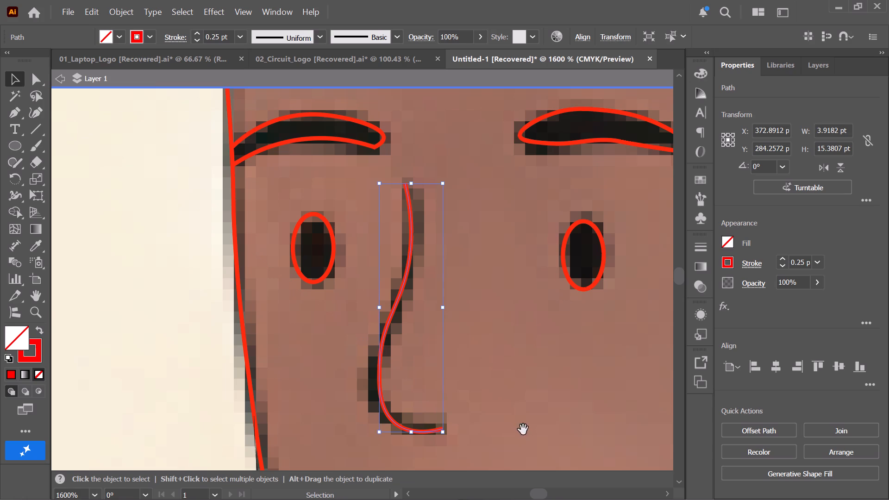
{"action": "left_click_drag", "start_coordinate": [518, 425], "coordinate": [402, 157]}
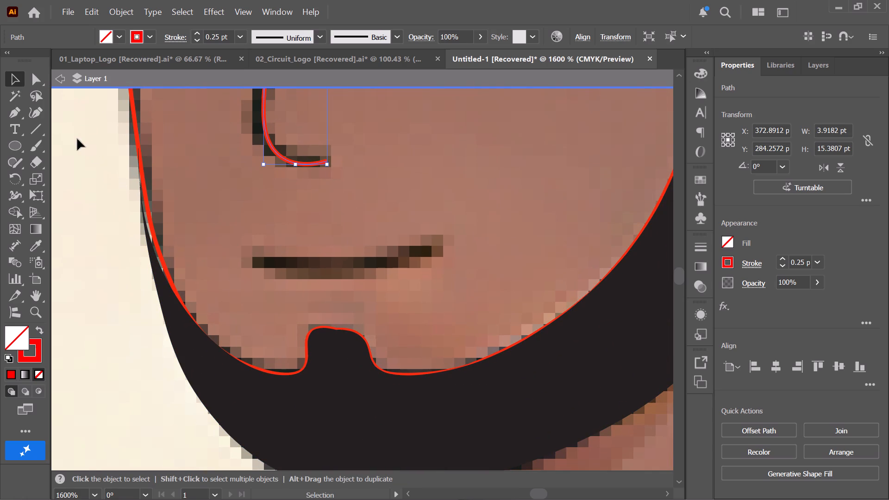
{"action": "left_click", "coordinate": [20, 115]}
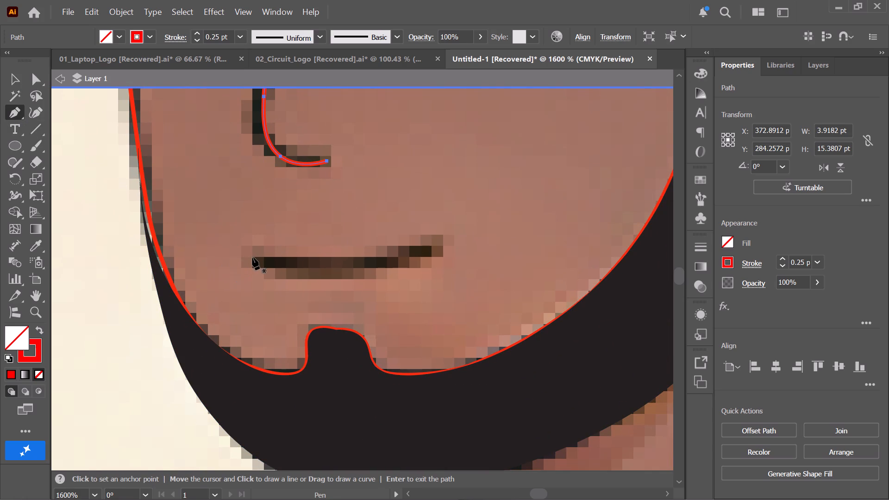
{"action": "left_click", "coordinate": [252, 259]}
{"action": "left_click", "coordinate": [329, 271]}
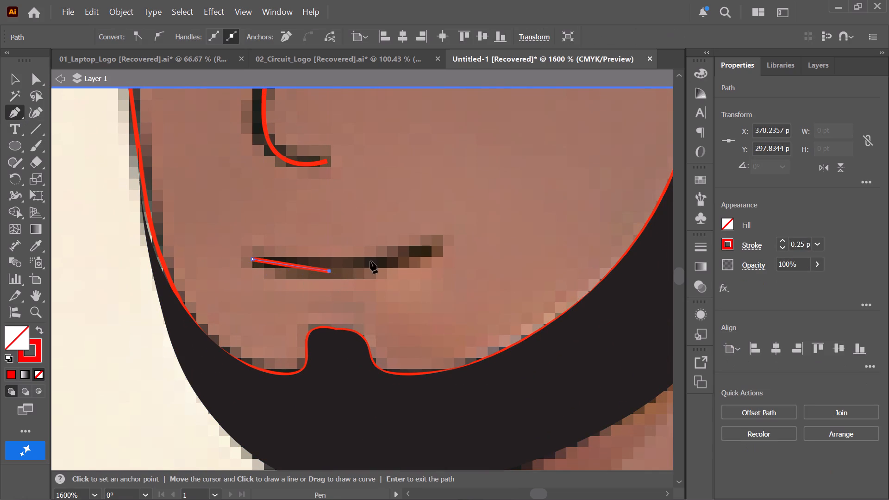
{"action": "left_click", "coordinate": [443, 254]}
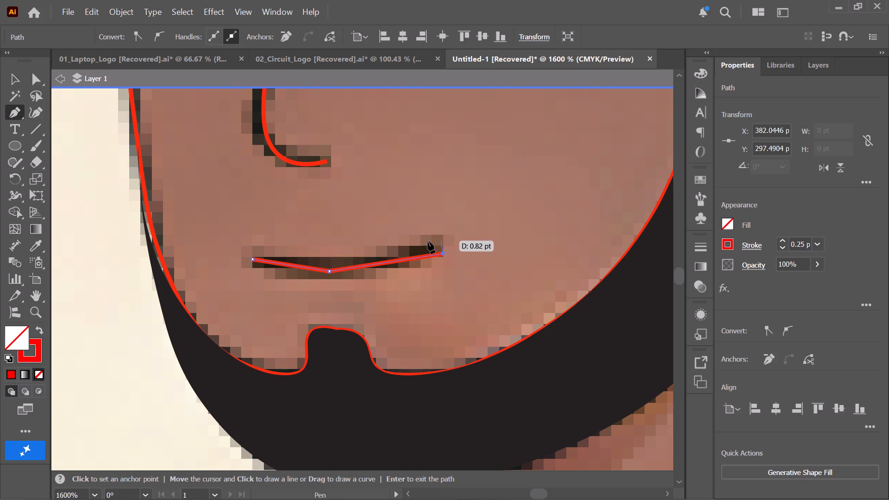
{"action": "left_click", "coordinate": [426, 244]}
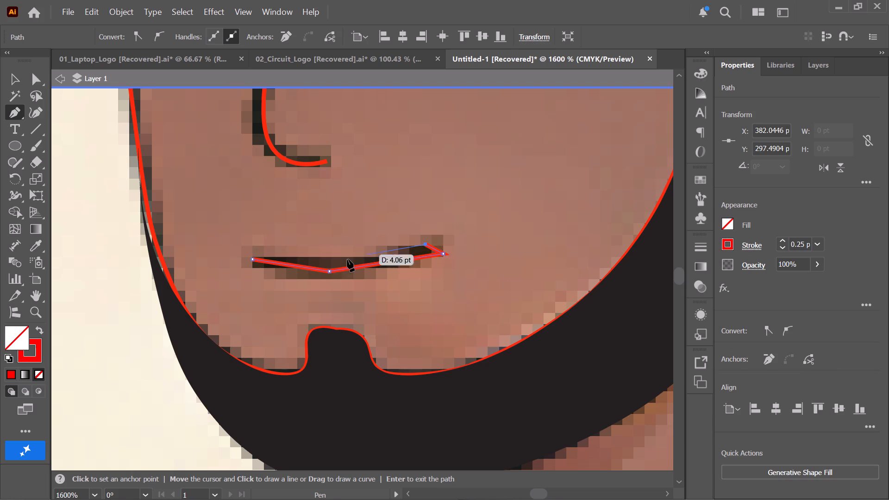
{"action": "left_click", "coordinate": [336, 260]}
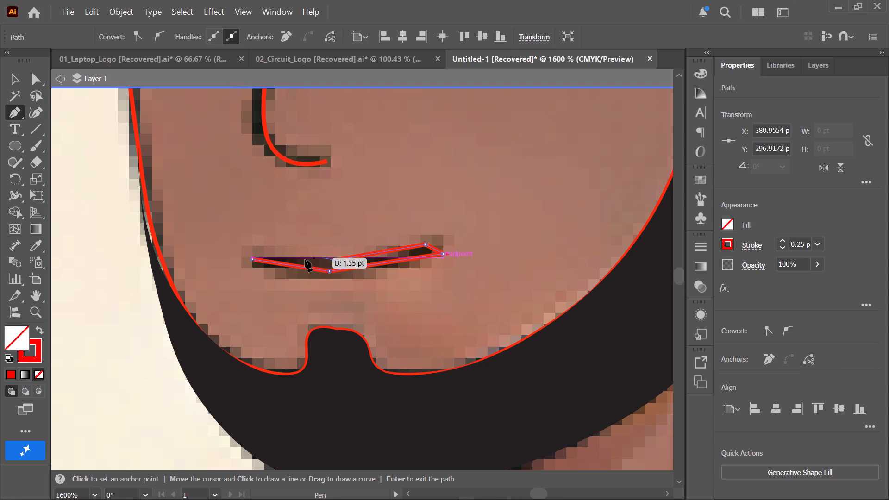
{"action": "left_click", "coordinate": [258, 253]}
{"action": "left_click", "coordinate": [249, 255]}
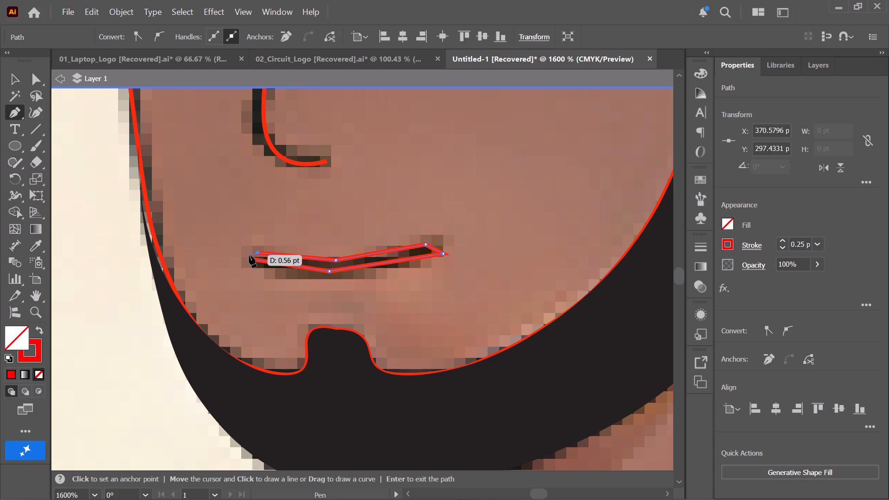
{"action": "left_click", "coordinate": [251, 260]}
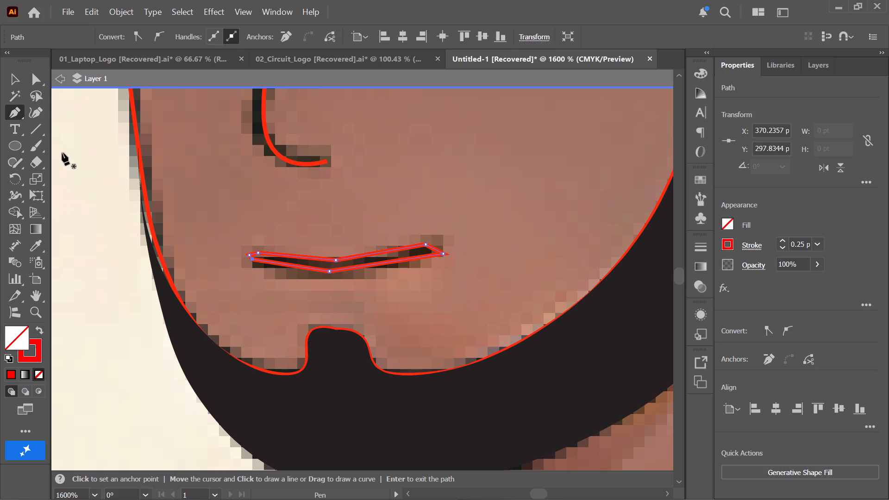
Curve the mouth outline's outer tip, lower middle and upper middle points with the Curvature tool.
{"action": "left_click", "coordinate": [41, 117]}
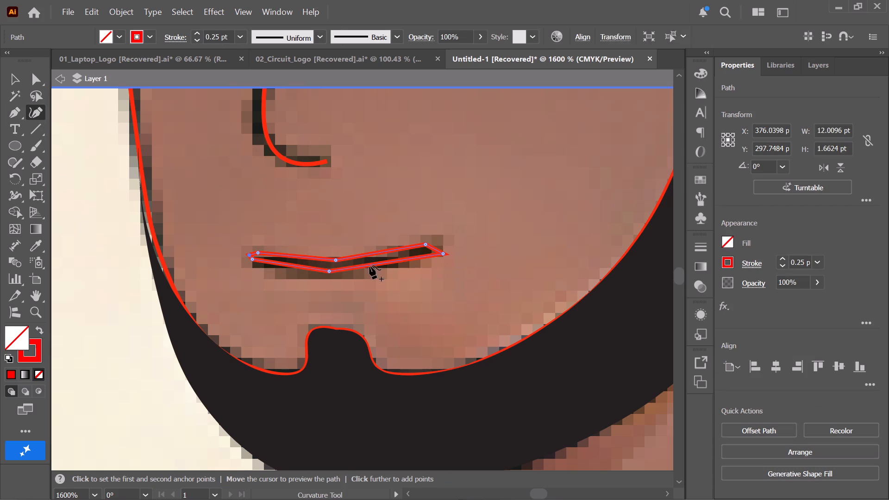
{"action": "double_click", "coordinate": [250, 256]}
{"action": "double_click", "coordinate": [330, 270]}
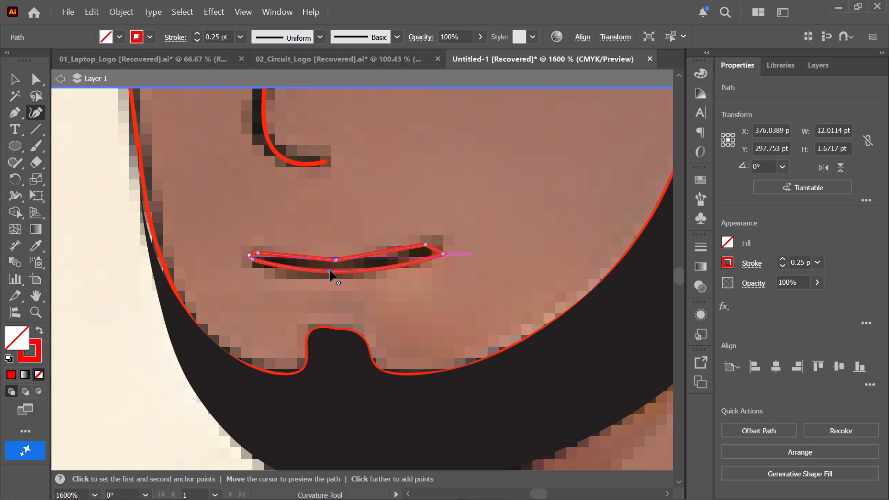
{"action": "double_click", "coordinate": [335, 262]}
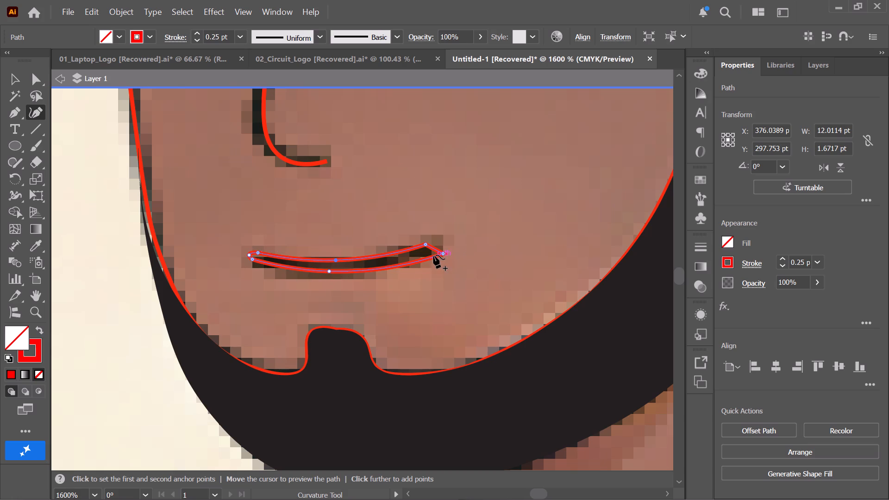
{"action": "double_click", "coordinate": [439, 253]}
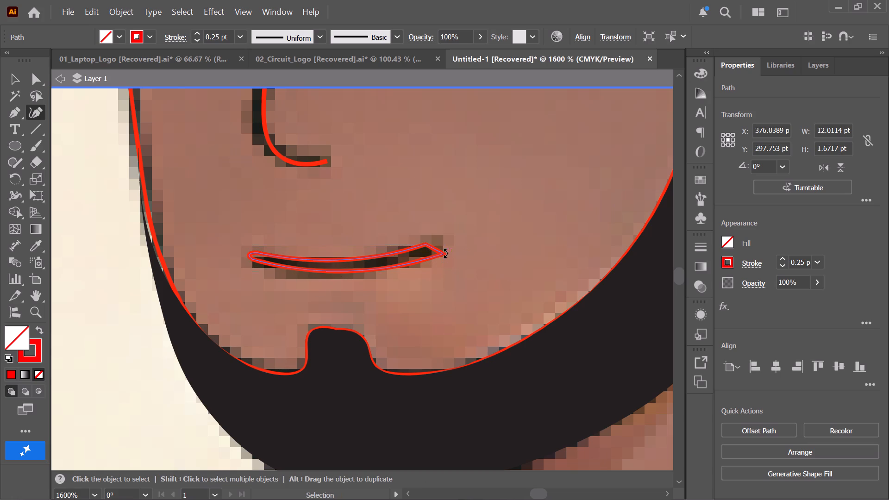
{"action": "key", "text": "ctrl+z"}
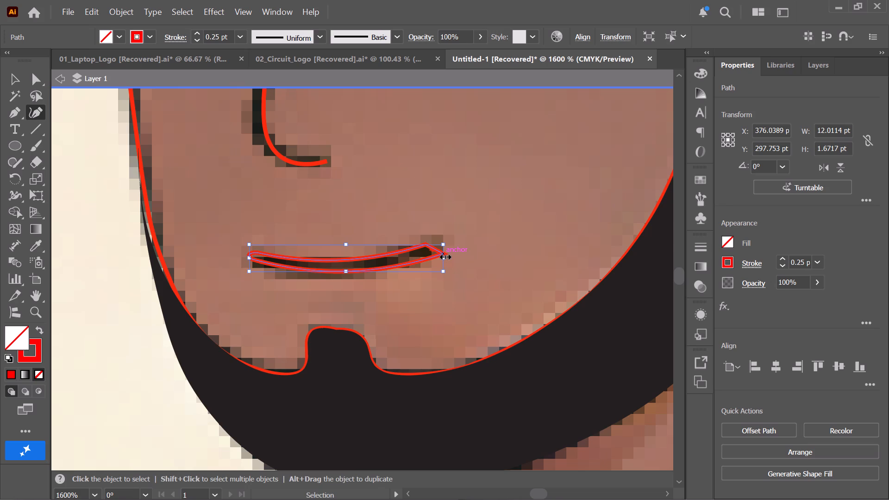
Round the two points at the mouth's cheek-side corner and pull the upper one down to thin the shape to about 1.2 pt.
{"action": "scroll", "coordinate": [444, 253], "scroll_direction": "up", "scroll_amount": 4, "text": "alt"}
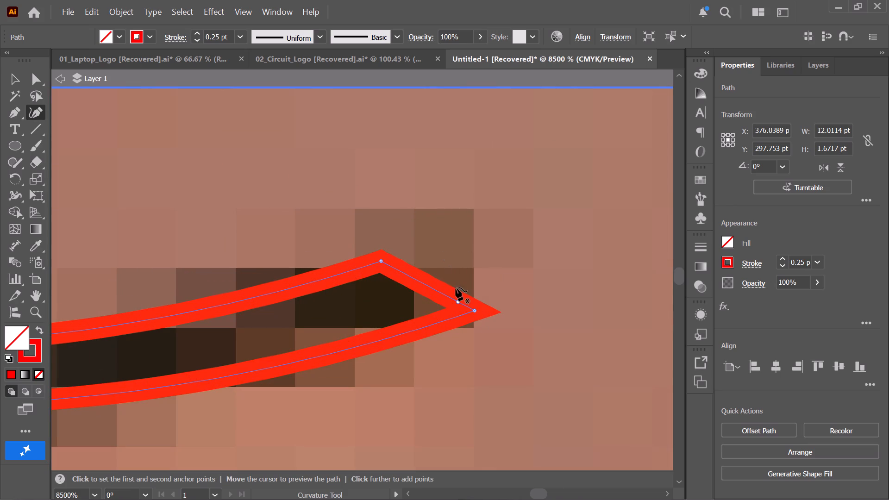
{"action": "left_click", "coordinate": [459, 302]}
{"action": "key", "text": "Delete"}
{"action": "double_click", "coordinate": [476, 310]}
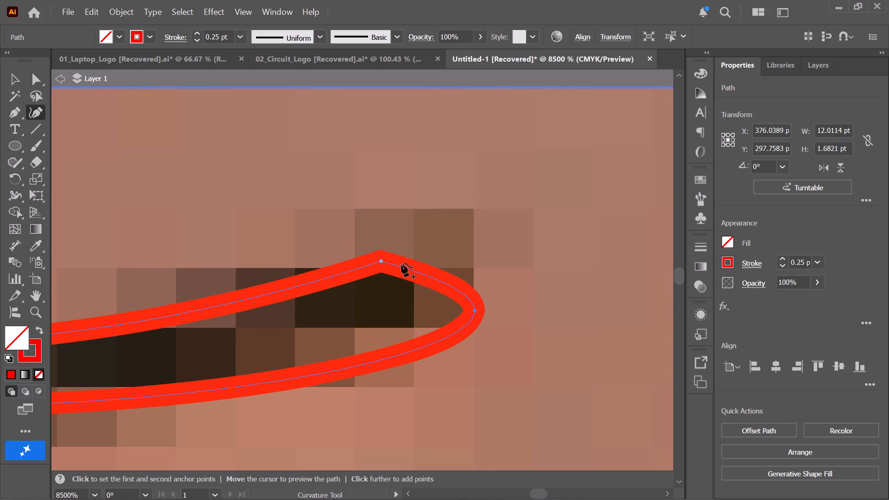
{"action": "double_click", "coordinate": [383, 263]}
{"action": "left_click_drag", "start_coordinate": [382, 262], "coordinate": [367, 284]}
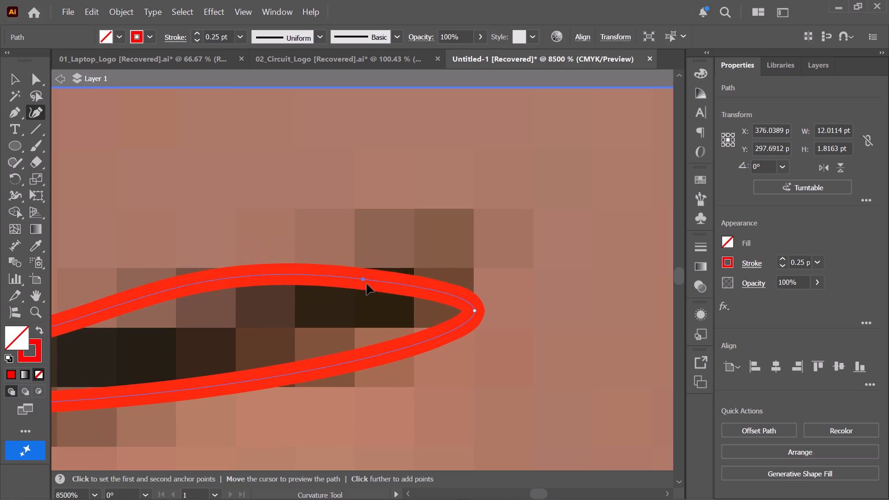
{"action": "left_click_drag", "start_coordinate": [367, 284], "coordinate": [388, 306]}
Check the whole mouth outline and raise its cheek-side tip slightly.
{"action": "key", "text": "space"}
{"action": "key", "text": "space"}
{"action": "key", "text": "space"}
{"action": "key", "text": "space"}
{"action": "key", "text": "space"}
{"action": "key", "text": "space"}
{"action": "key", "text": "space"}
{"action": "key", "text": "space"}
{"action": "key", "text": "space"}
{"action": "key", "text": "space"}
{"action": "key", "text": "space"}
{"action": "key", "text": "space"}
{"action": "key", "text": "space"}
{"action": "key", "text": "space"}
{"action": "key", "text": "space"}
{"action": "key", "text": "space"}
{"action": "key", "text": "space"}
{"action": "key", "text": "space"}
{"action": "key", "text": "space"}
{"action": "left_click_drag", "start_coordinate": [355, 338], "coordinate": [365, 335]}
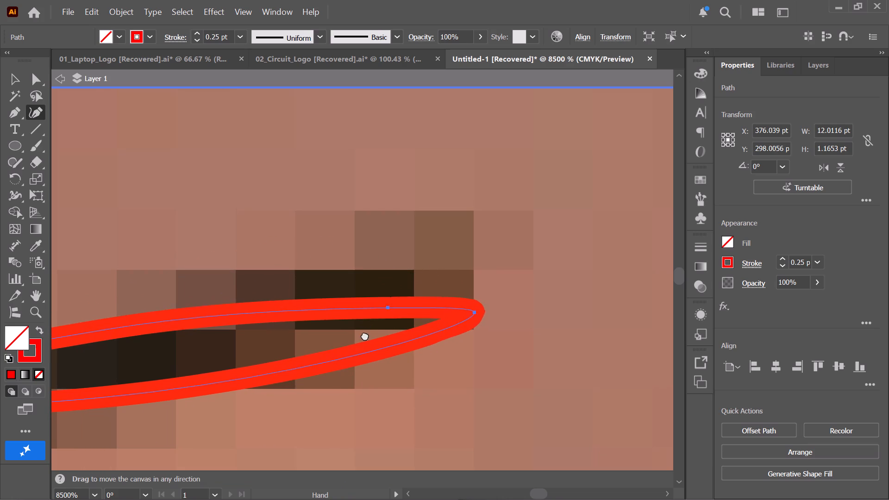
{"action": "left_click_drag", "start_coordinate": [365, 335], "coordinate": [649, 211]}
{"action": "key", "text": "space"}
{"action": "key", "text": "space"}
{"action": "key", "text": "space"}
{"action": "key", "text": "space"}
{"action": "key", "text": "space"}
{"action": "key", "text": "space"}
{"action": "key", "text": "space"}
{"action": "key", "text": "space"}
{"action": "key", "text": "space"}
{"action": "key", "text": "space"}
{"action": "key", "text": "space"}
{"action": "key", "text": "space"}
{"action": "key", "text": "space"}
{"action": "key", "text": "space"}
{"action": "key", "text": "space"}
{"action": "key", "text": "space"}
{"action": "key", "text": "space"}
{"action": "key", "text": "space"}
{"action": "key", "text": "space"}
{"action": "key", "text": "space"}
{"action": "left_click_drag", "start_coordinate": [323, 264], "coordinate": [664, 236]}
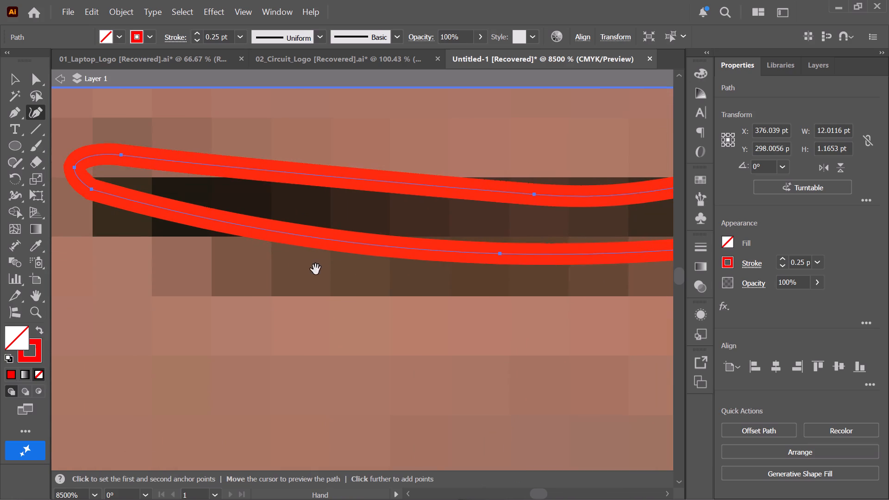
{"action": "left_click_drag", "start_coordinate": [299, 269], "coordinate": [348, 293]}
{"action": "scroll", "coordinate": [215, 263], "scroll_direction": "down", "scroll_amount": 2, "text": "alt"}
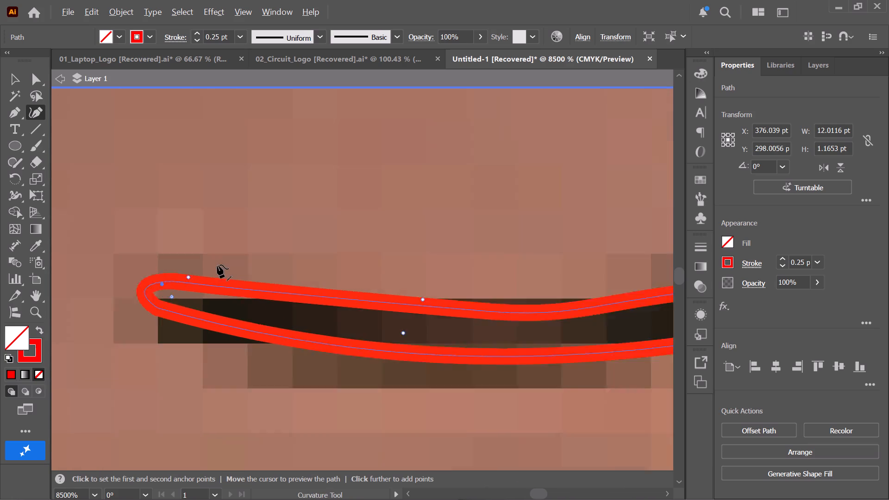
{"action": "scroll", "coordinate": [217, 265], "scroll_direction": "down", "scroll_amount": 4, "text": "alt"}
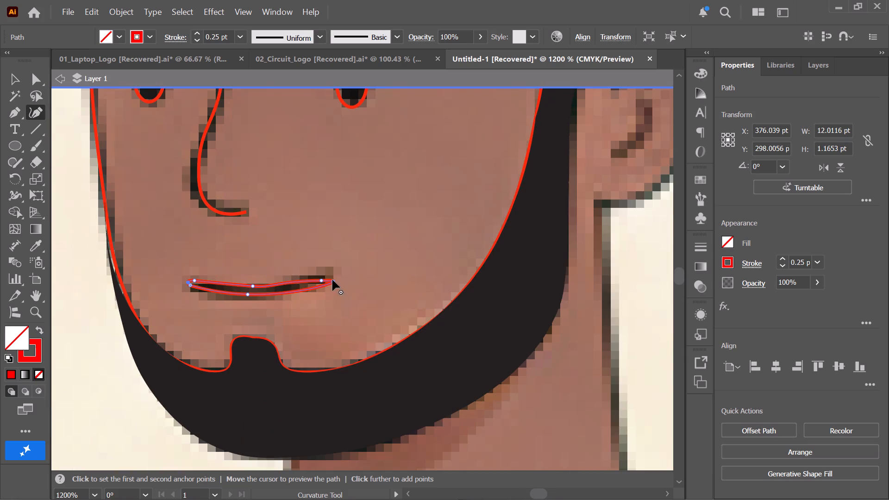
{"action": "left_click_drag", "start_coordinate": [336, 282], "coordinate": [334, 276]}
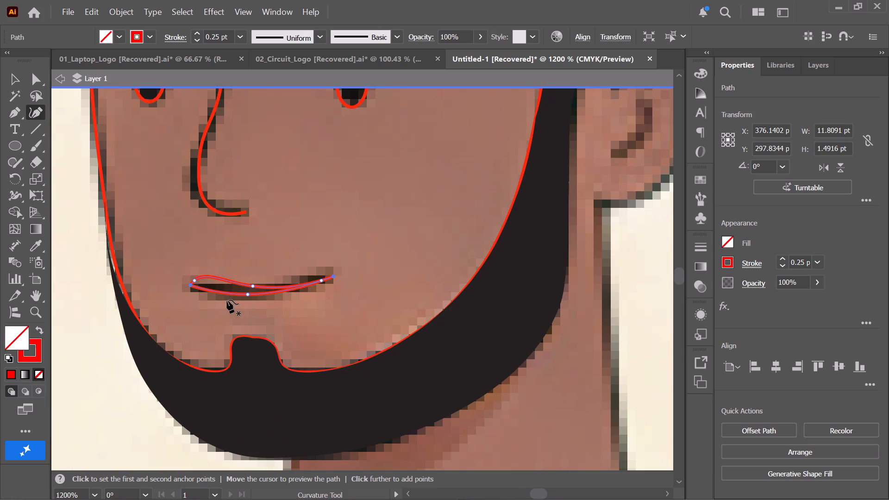
Undo the mouth edits back to the open three-point line along the mouth's lower edge.
{"action": "key", "text": "ctrl+z"}
{"action": "key", "text": "ctrl+z"}
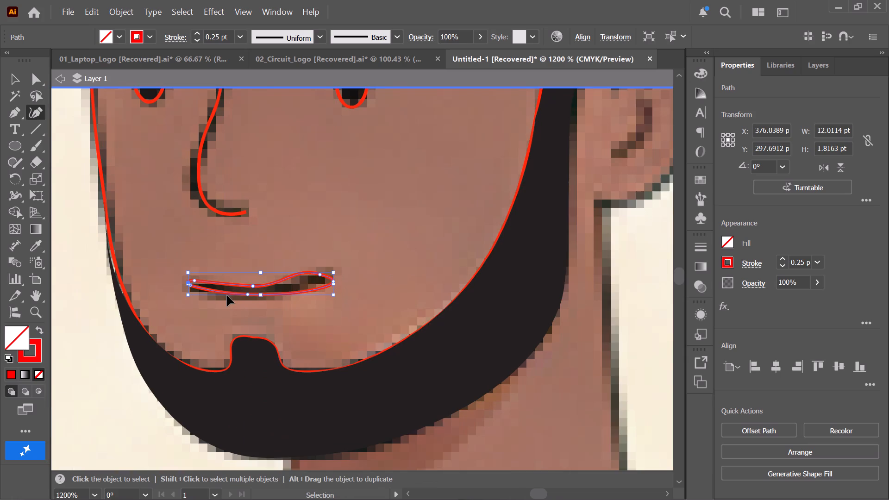
{"action": "key", "text": "ctrl+z"}
{"action": "key", "text": "ctrl+z"}
{"action": "key", "text": "ctrl+z"}
{"action": "key", "text": "ctrl+z"}
{"action": "key", "text": "ctrl+z"}
{"action": "key", "text": "ctrl+z"}
{"action": "key", "text": "ctrl+z"}
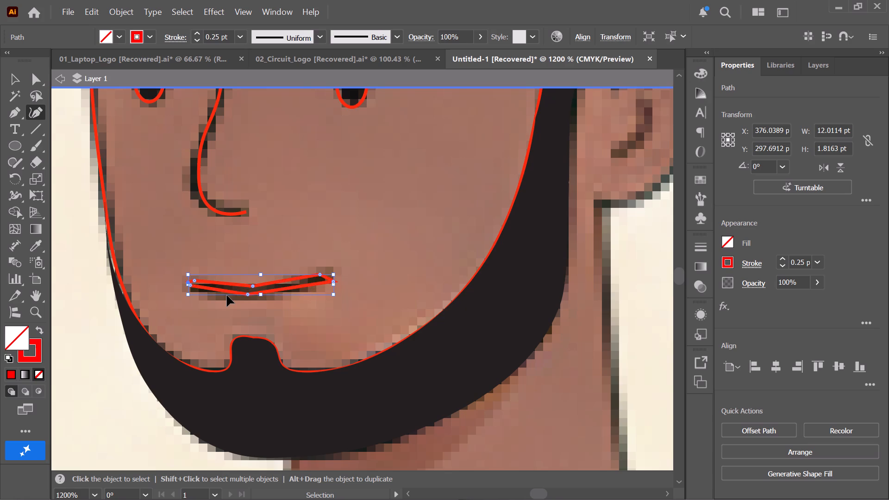
{"action": "key", "text": "ctrl+z"}
{"action": "key", "text": "ctrl+z"}
{"action": "key", "text": "ctrl+z"}
{"action": "key", "text": "ctrl+z"}
{"action": "key", "text": "ctrl+z"}
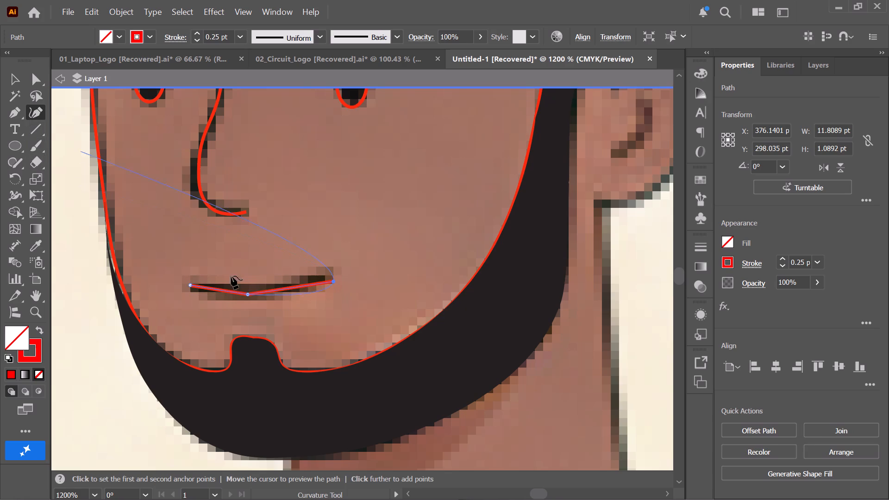
Curve the open mouth line's middle point and raise its cheek-side end, making it about 11.8 pt wide and 1.7 pt high, then deselect.
{"action": "double_click", "coordinate": [247, 296]}
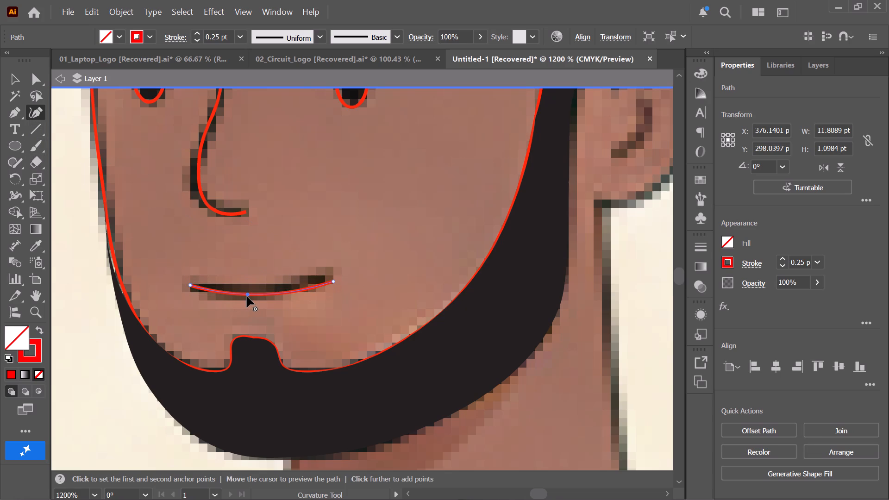
{"action": "left_click_drag", "start_coordinate": [334, 282], "coordinate": [334, 278]}
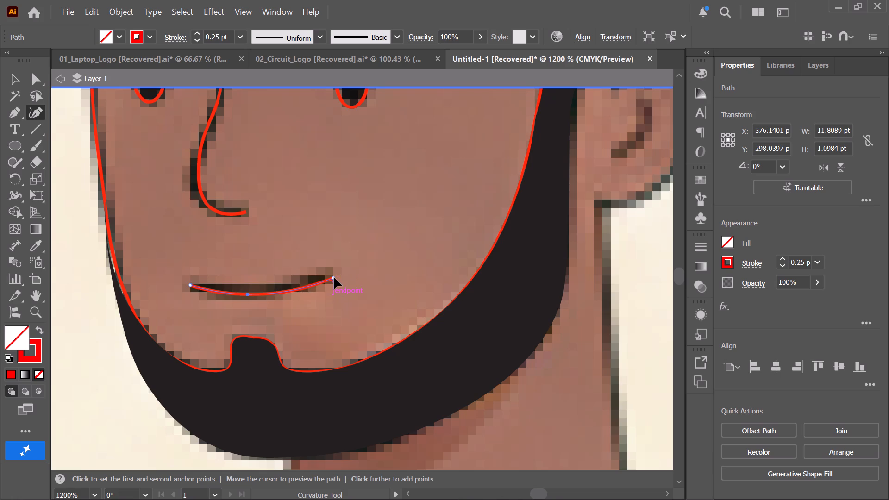
{"action": "left_click_drag", "start_coordinate": [334, 278], "coordinate": [332, 274]}
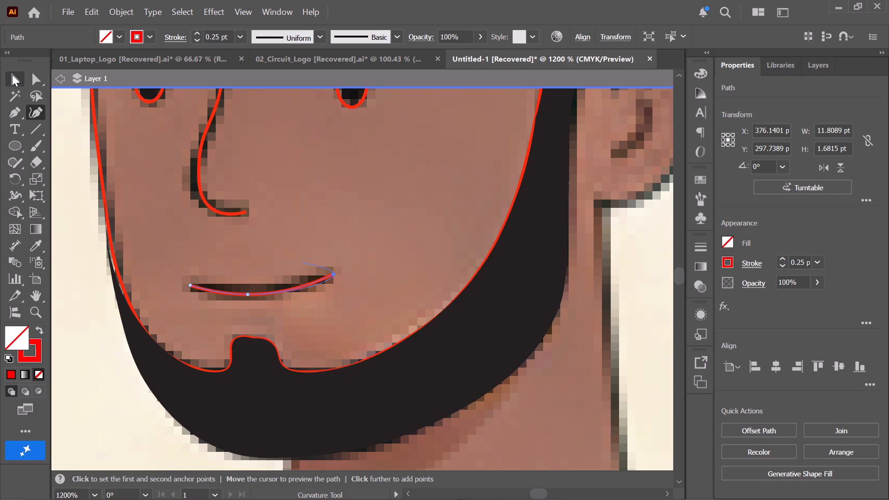
{"action": "left_click", "coordinate": [13, 76]}
{"action": "scroll", "coordinate": [400, 219], "scroll_direction": "down", "scroll_amount": 4, "text": "alt"}
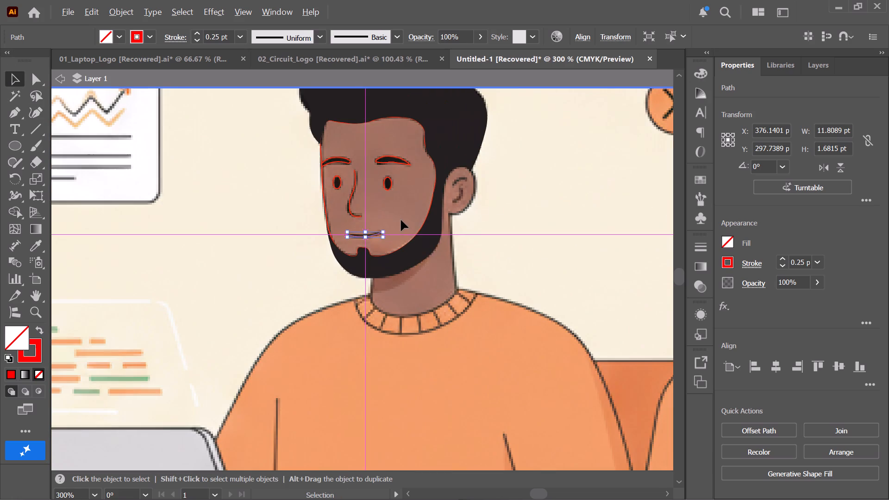
{"action": "left_click", "coordinate": [231, 154]}
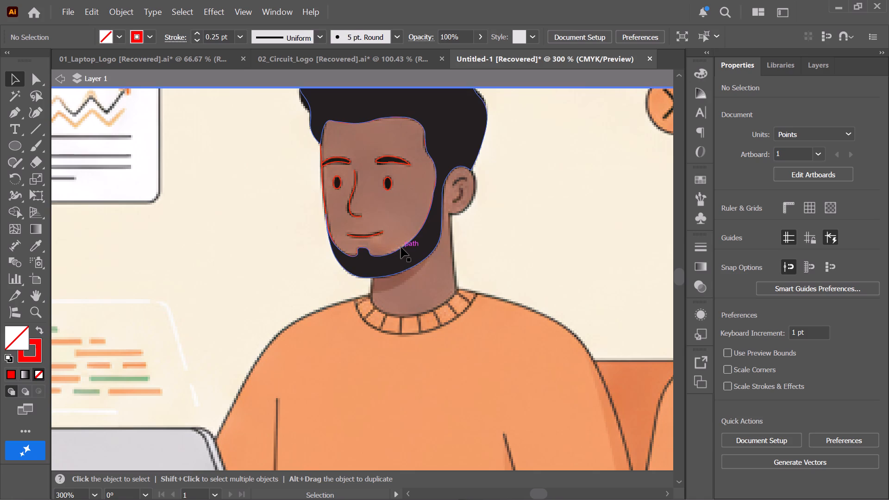
Fill the face outline with the brown skin tone sampled from the reference image's cheek.
{"action": "left_click", "coordinate": [326, 217]}
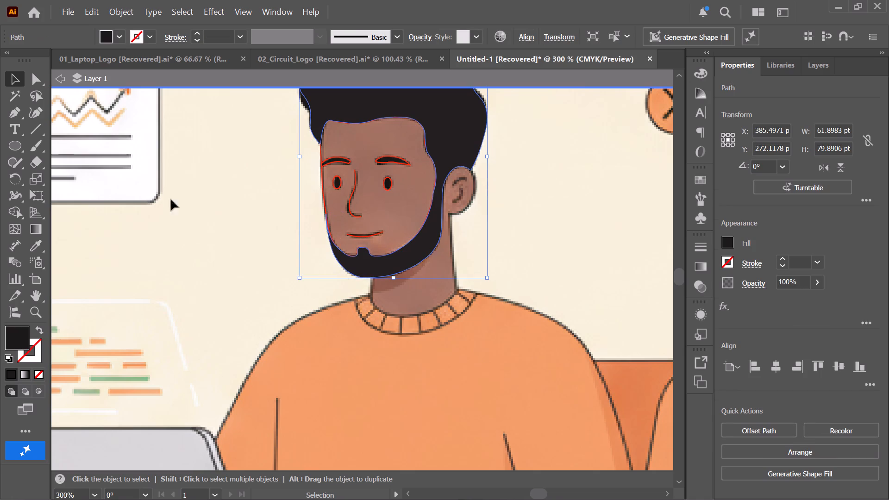
{"action": "left_click", "coordinate": [272, 200]}
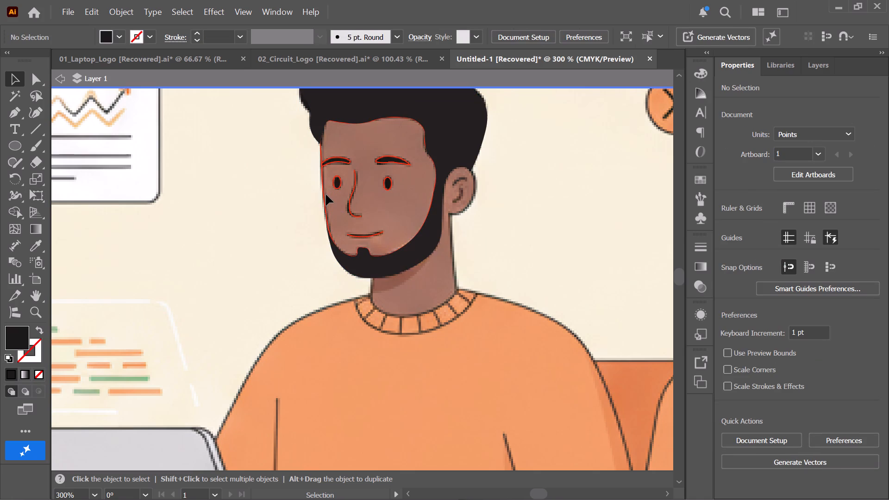
{"action": "left_click", "coordinate": [323, 194]}
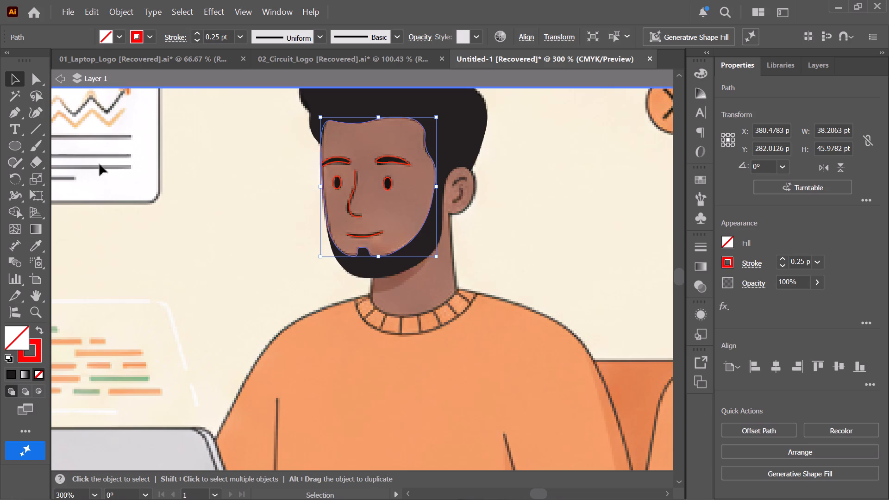
{"action": "left_click", "coordinate": [40, 245]}
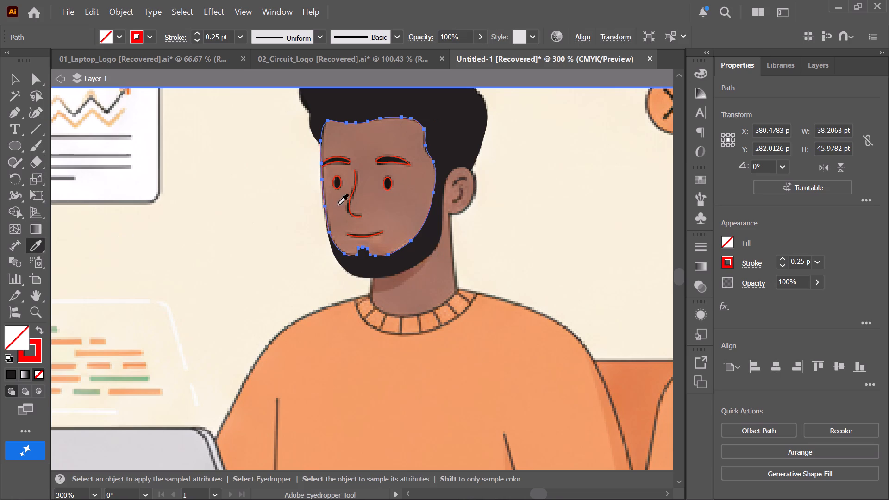
{"action": "left_click", "coordinate": [411, 196]}
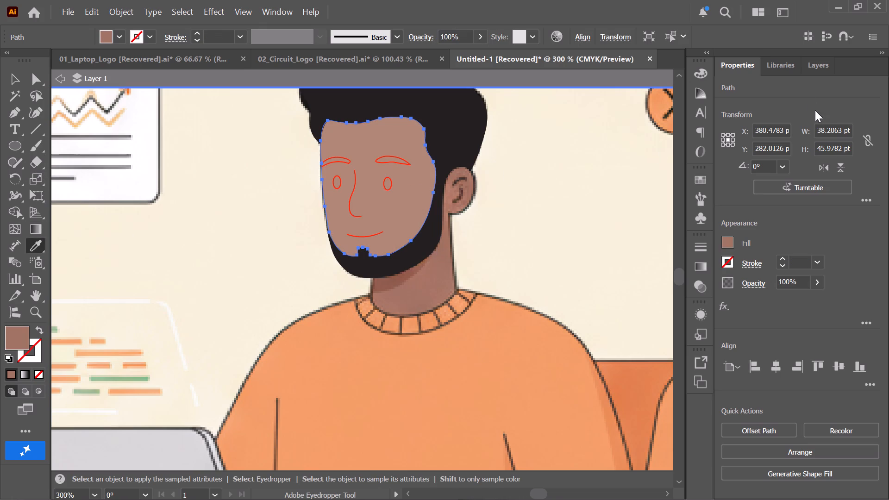
Move the brown face path above the black hair-and-beard path in the layer's stacking order.
{"action": "left_click", "coordinate": [814, 68]}
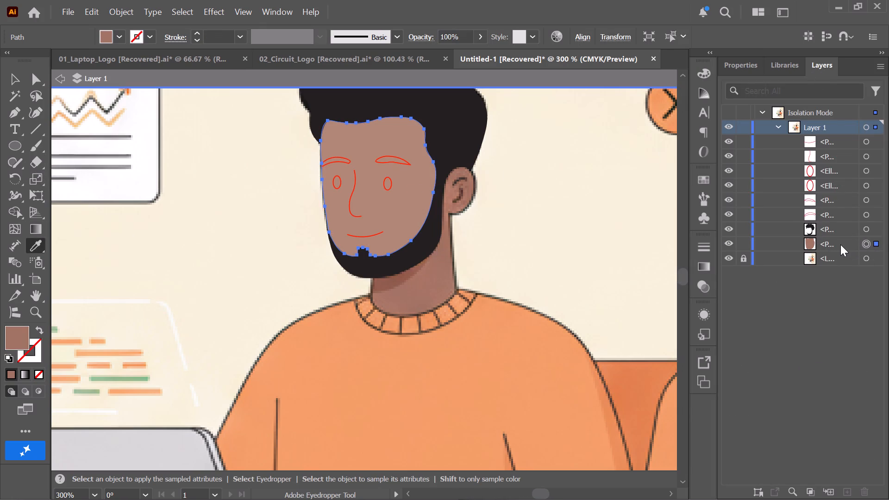
{"action": "left_click_drag", "start_coordinate": [840, 244], "coordinate": [841, 223]}
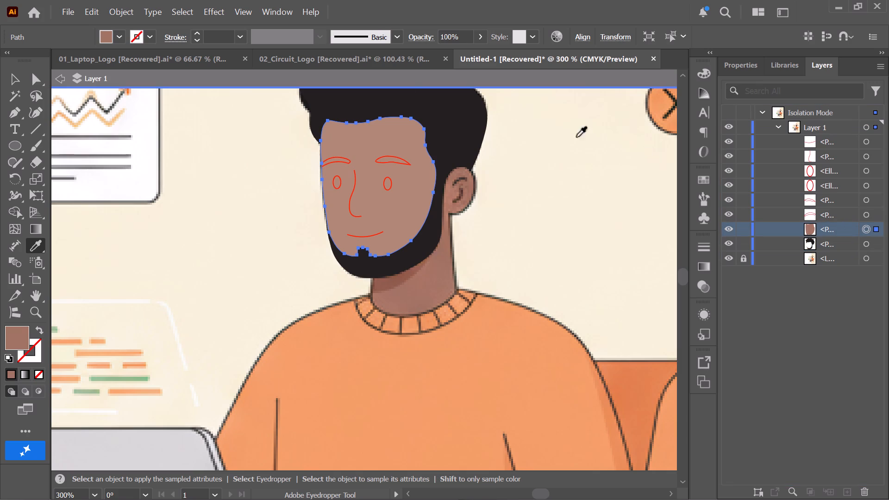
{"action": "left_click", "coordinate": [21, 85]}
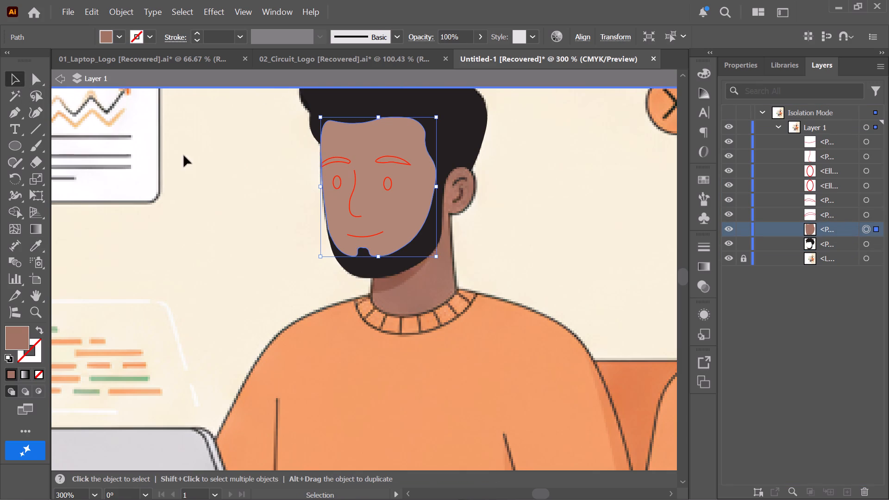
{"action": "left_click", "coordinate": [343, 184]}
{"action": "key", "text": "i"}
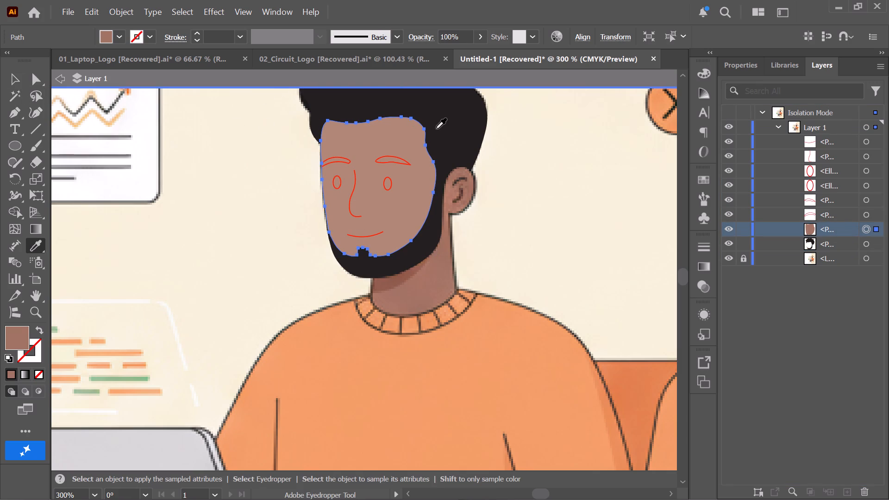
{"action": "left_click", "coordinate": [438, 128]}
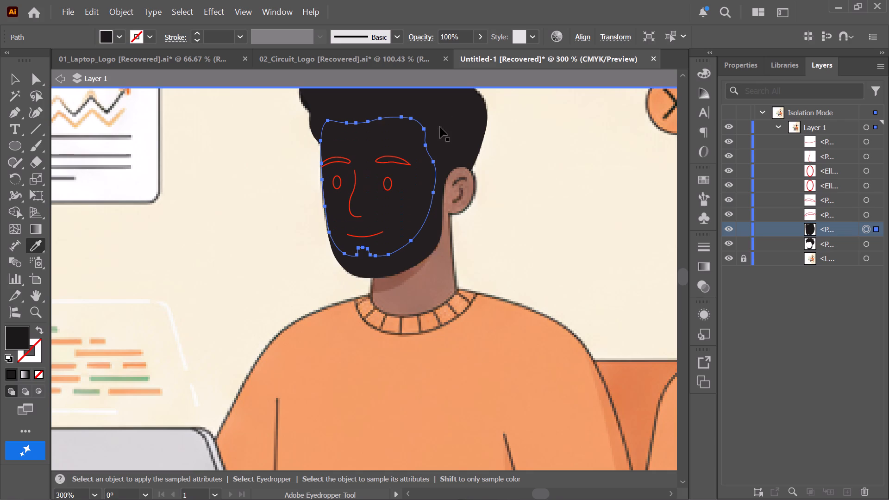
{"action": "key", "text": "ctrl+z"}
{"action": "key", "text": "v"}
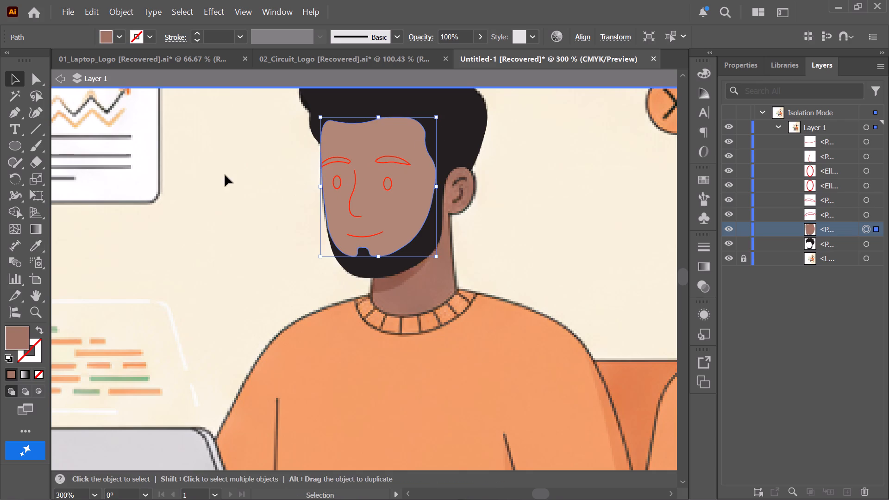
Fill both eye ellipses with the black sampled from the hair, replacing their red outlines.
{"action": "left_click", "coordinate": [338, 187]}
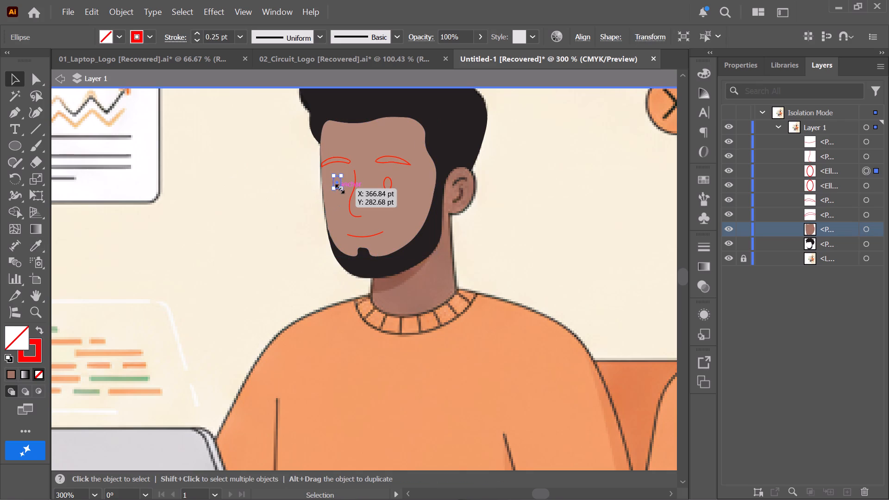
{"action": "key", "text": "i"}
{"action": "left_click", "coordinate": [450, 123]}
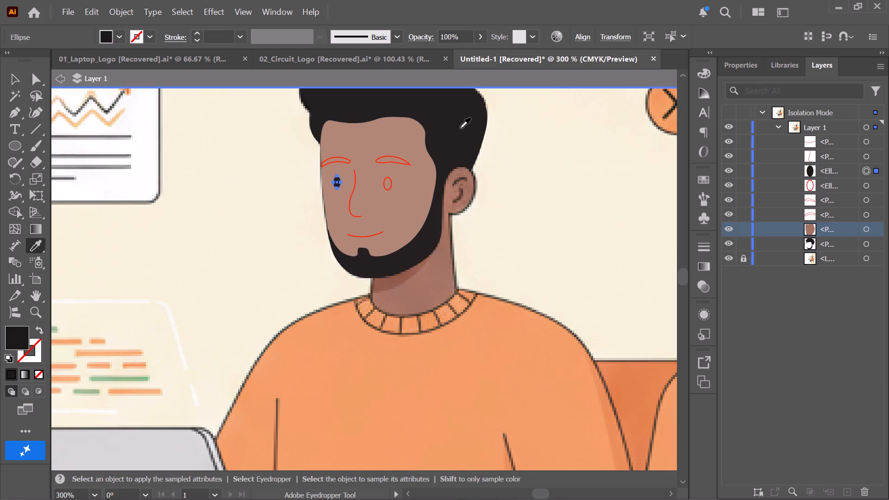
{"action": "key", "text": "v"}
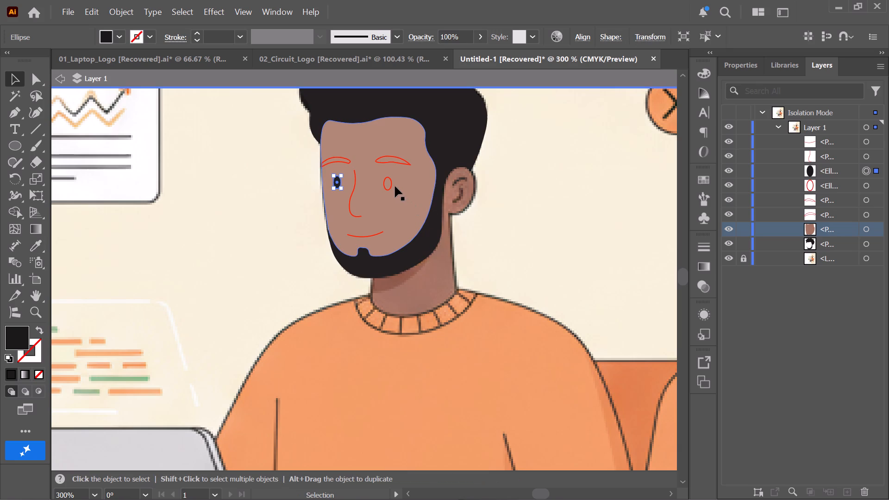
{"action": "left_click", "coordinate": [390, 187]}
{"action": "key", "text": "i"}
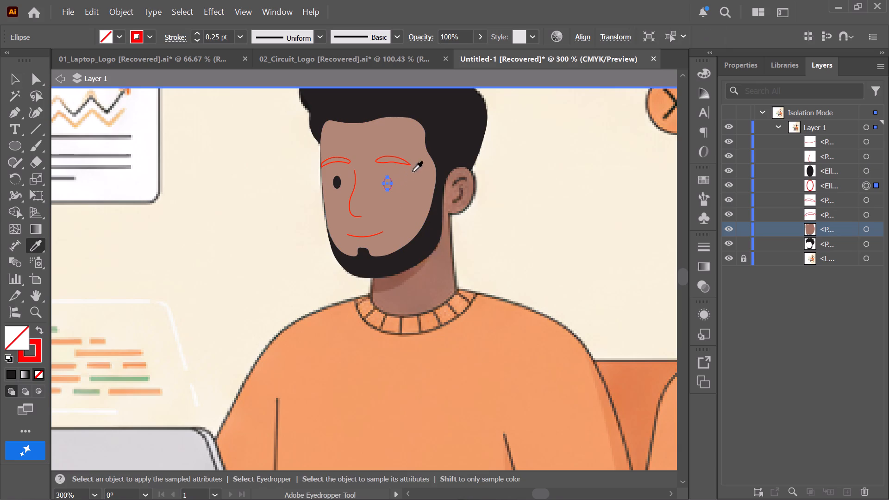
{"action": "left_click", "coordinate": [449, 144]}
{"action": "key", "text": "v"}
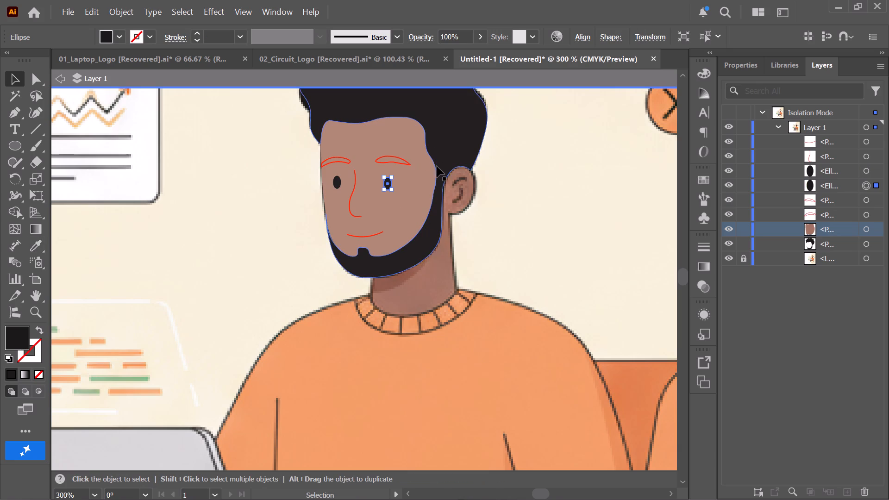
Fill both eyebrow shapes with the black sampled from the hair, replacing their red outlines.
{"action": "left_click", "coordinate": [409, 164]}
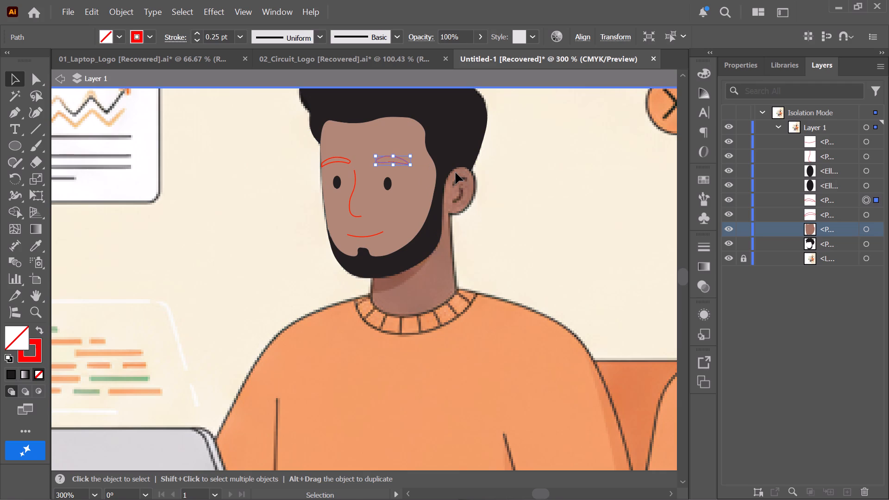
{"action": "key", "text": "i"}
{"action": "left_click", "coordinate": [452, 141]}
{"action": "key", "text": "v"}
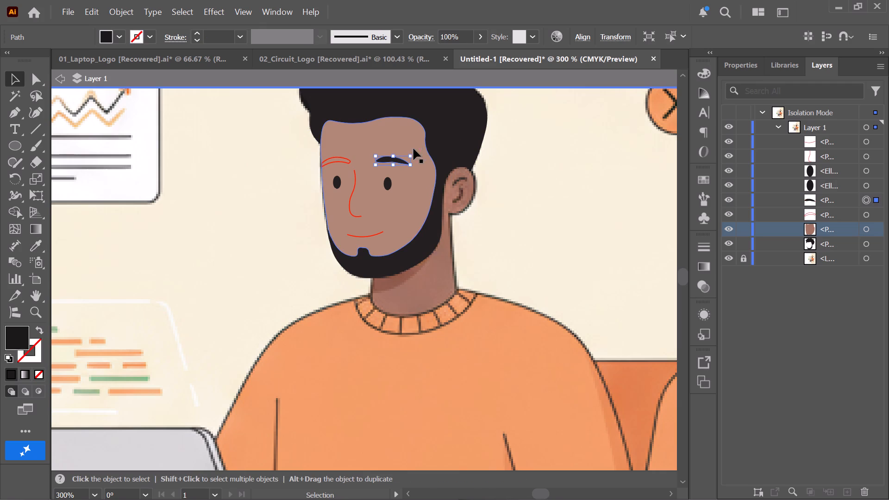
{"action": "left_click", "coordinate": [349, 163]}
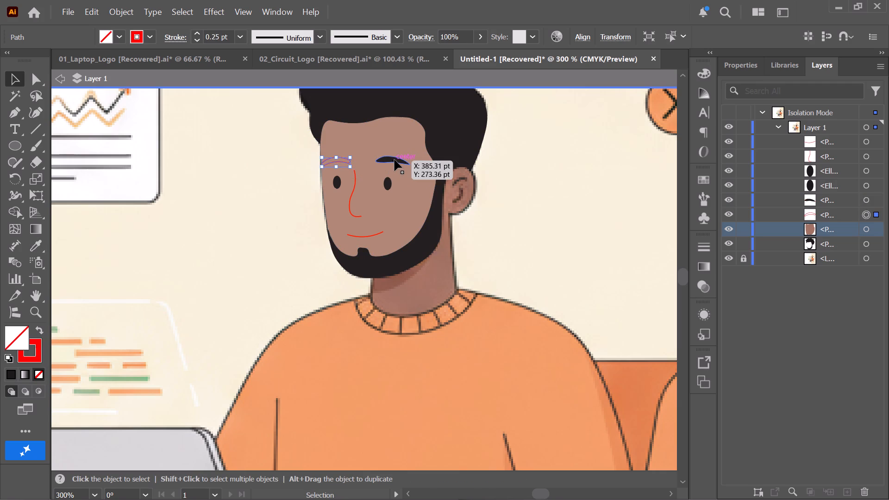
{"action": "key", "text": "i"}
{"action": "left_click", "coordinate": [459, 128]}
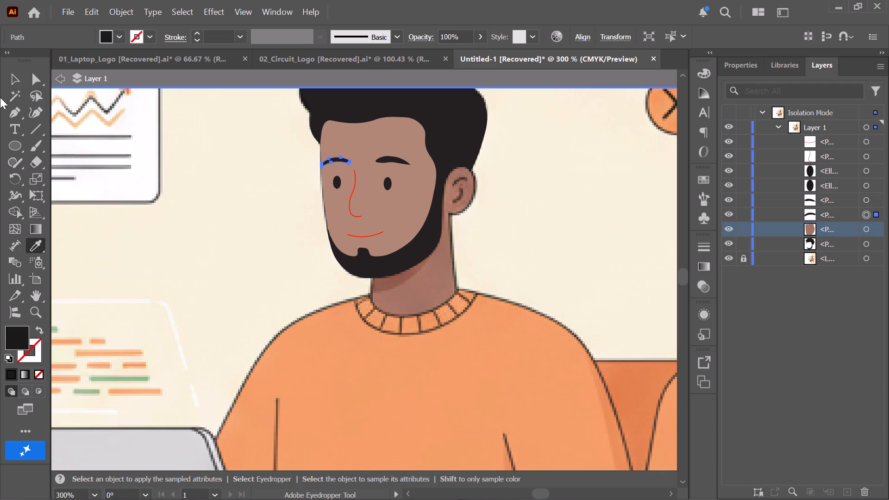
{"action": "left_click", "coordinate": [6, 83]}
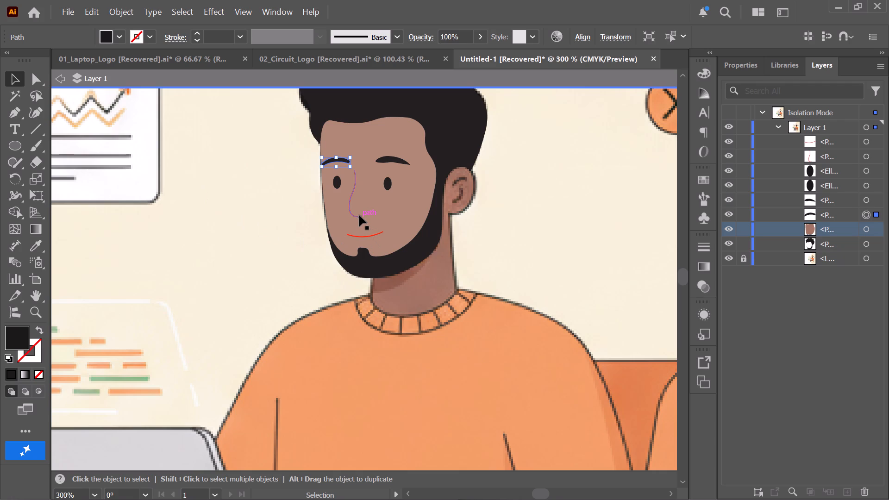
Give the nose line the recent near-black stroke colour at a 0.5 pt weight, then deselect it.
{"action": "left_click", "coordinate": [359, 215]}
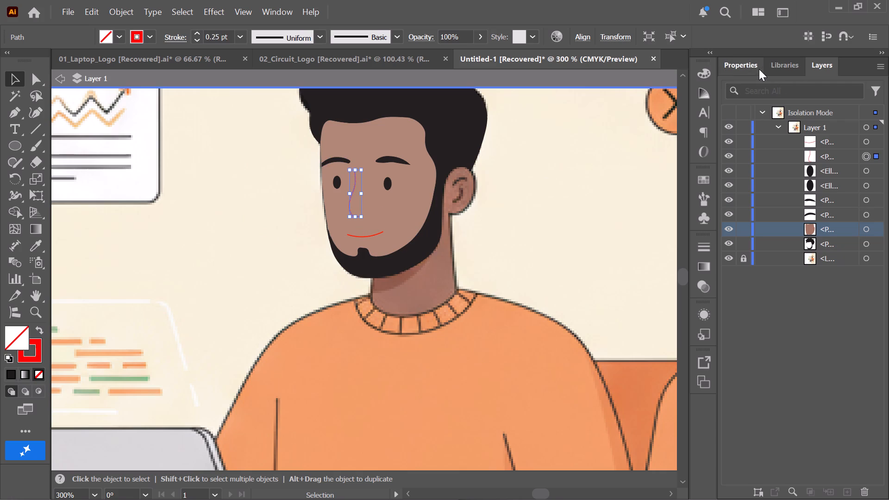
{"action": "left_click", "coordinate": [758, 69]}
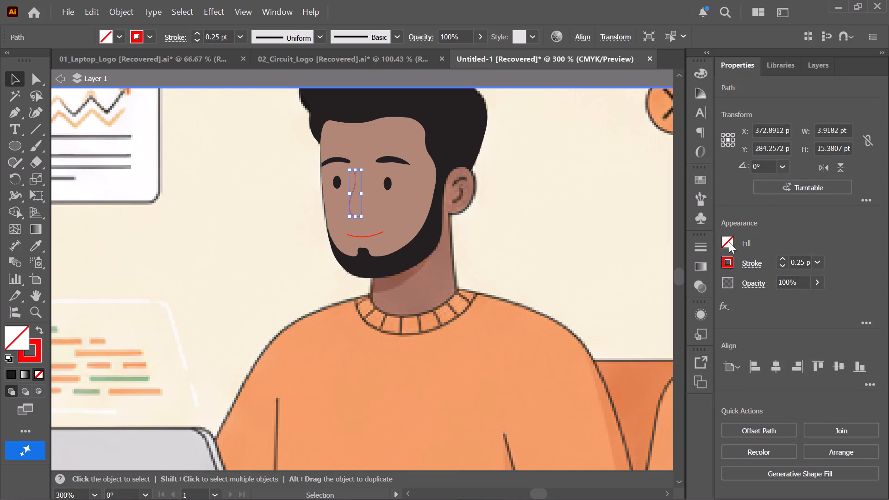
{"action": "left_click", "coordinate": [734, 257]}
{"action": "left_click", "coordinate": [732, 257]}
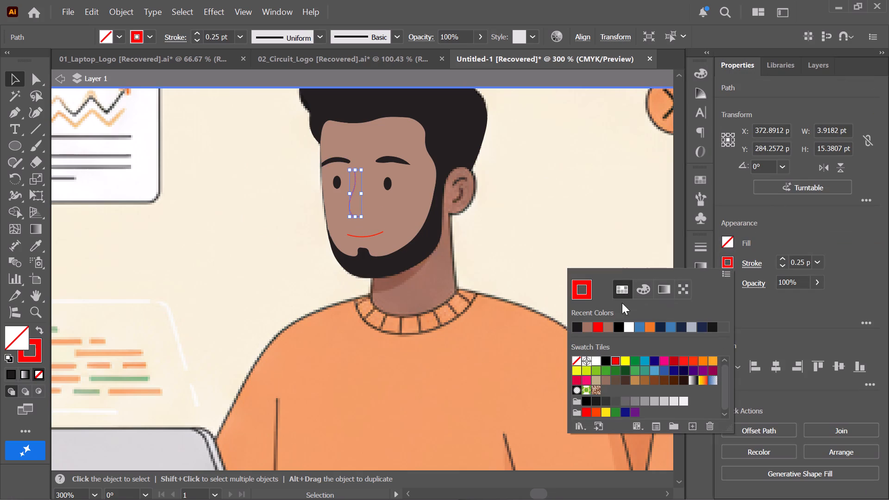
{"action": "left_click", "coordinate": [580, 322]}
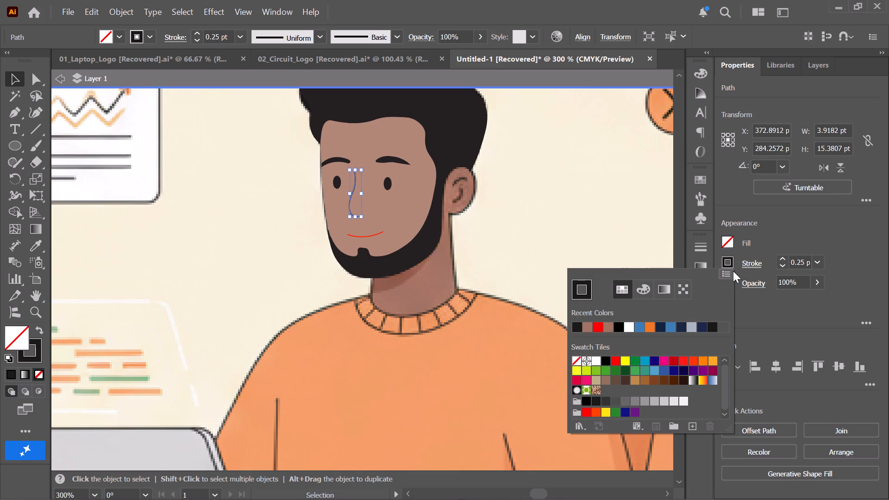
{"action": "left_click", "coordinate": [780, 257]}
{"action": "left_click", "coordinate": [780, 257]}
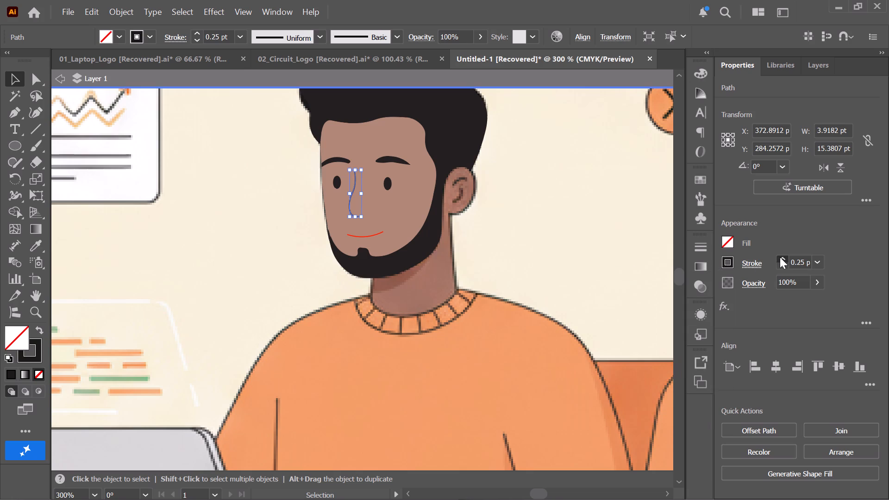
{"action": "left_click", "coordinate": [780, 257]}
{"action": "double_click", "coordinate": [785, 263]}
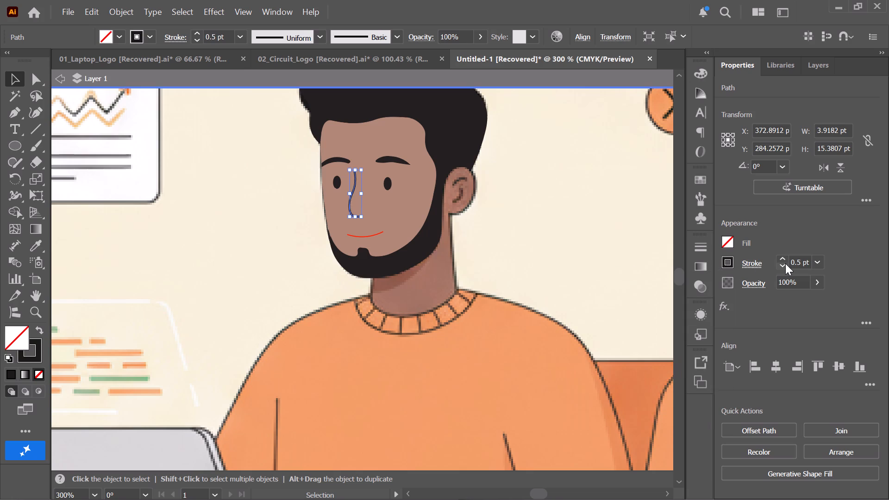
{"action": "left_click", "coordinate": [783, 260]}
{"action": "left_click", "coordinate": [533, 213]}
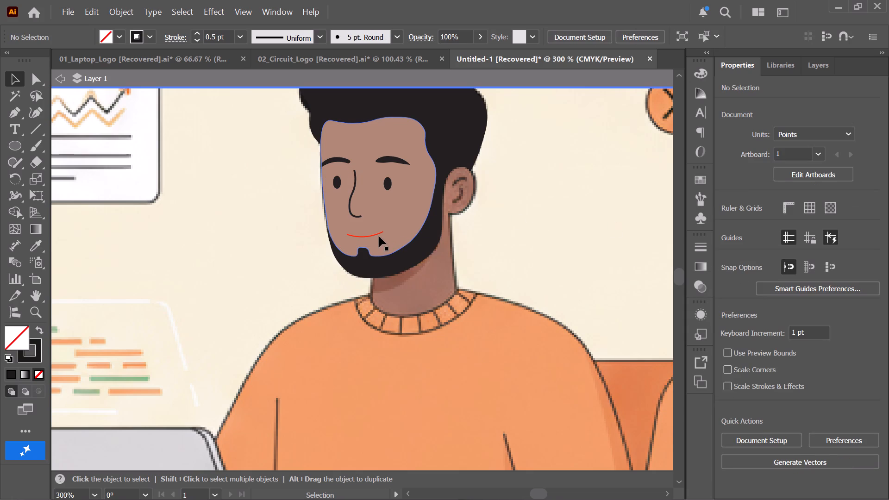
Give the mouth line the recent near-black stroke colour at a 0.5 pt weight, then deselect it.
{"action": "left_click", "coordinate": [380, 234]}
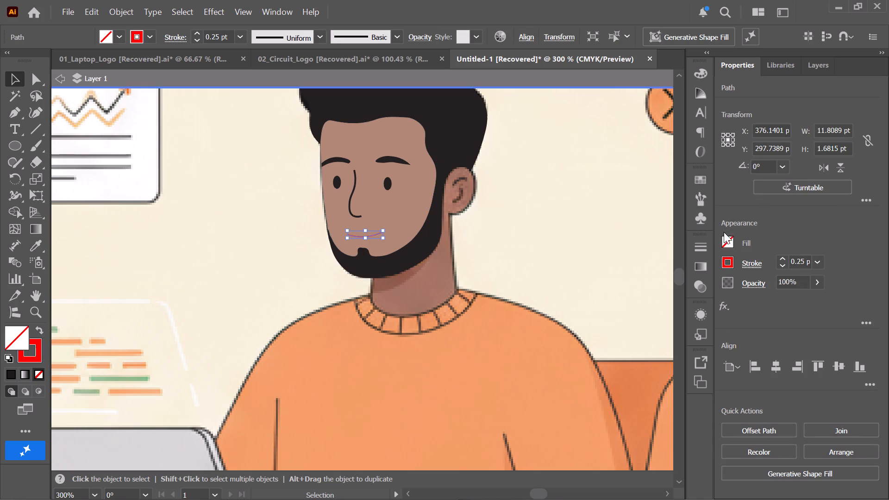
{"action": "left_click", "coordinate": [727, 256]}
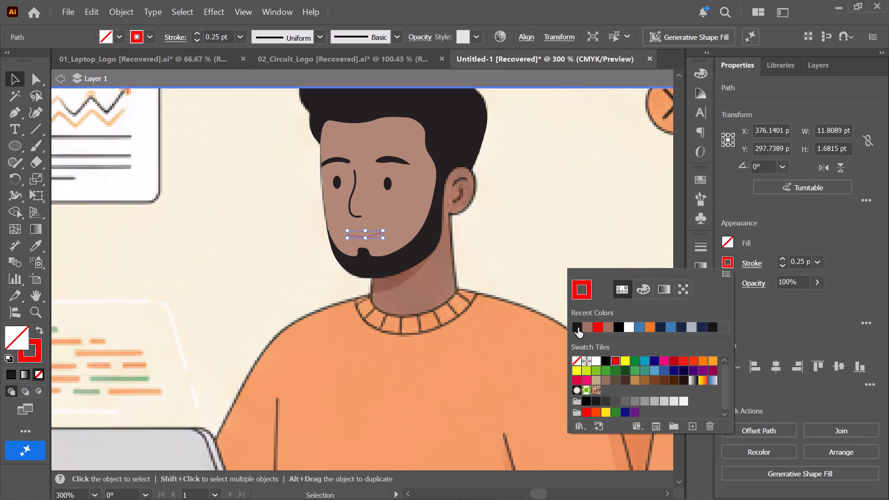
{"action": "left_click", "coordinate": [577, 327]}
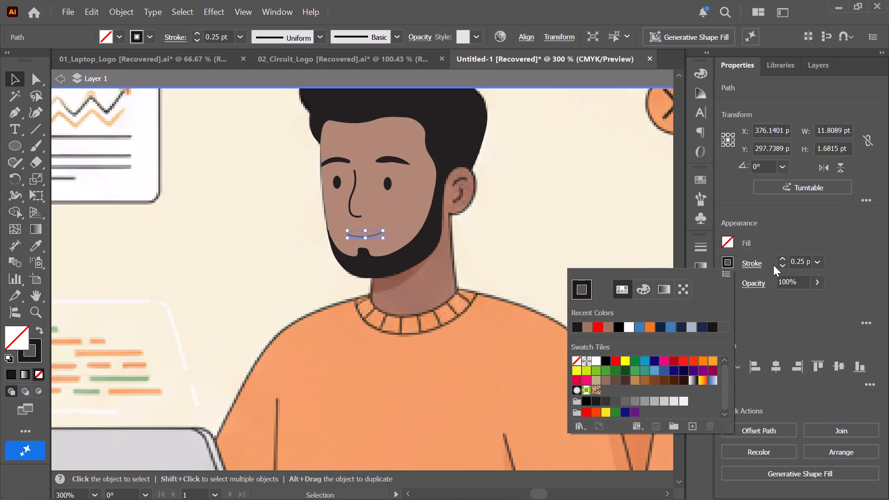
{"action": "left_click", "coordinate": [782, 258]}
{"action": "left_click", "coordinate": [782, 258]}
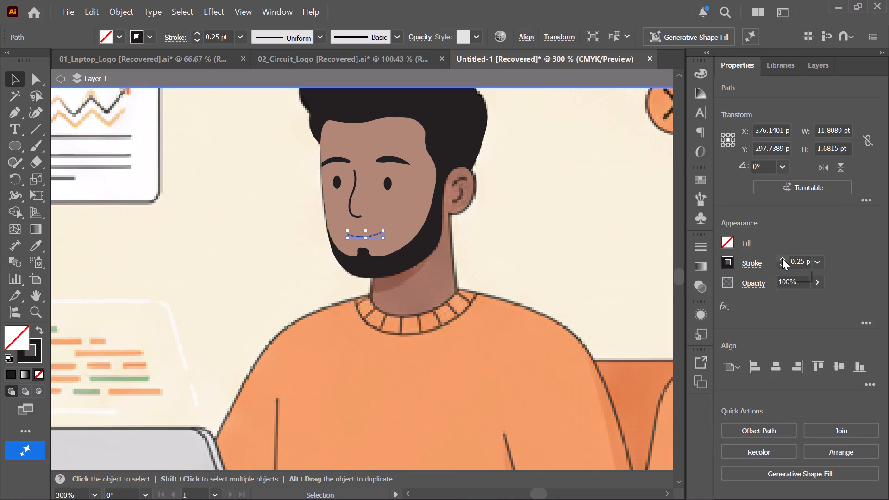
{"action": "left_click", "coordinate": [569, 181]}
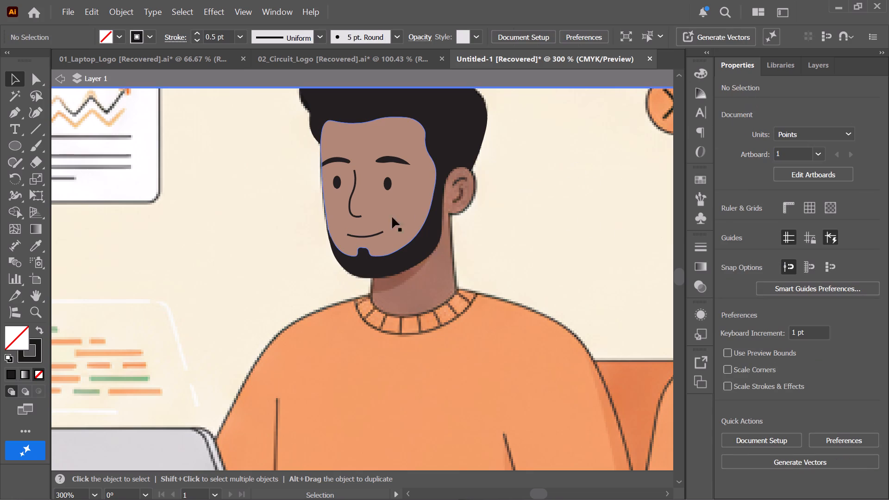
Raise both ends of the mouth line with the Curvature tool, making it about 11.6 pt wide and 2 pt high.
{"action": "left_click", "coordinate": [378, 235]}
{"action": "scroll", "coordinate": [380, 235], "scroll_direction": "up", "scroll_amount": 5, "text": "alt"}
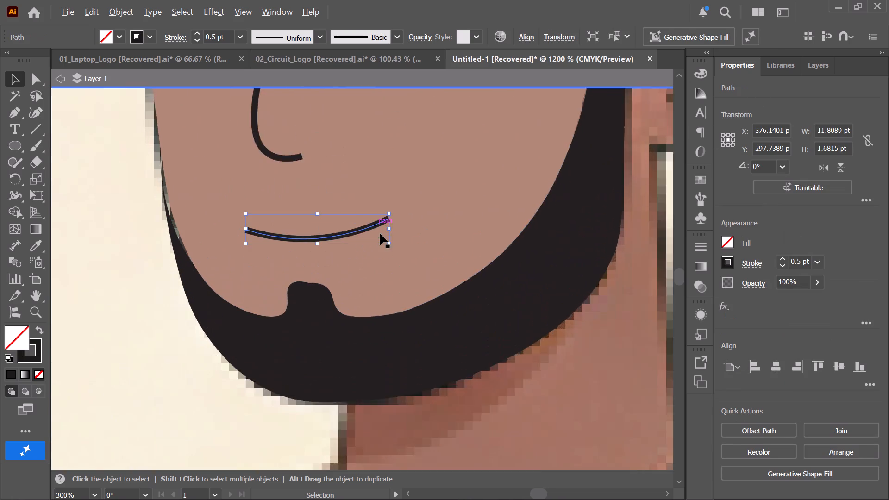
{"action": "left_click", "coordinate": [38, 107]}
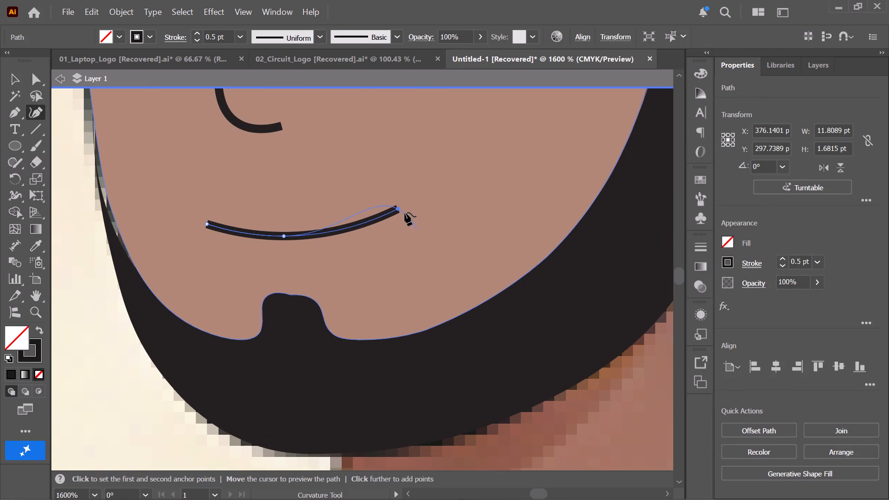
{"action": "left_click_drag", "start_coordinate": [400, 209], "coordinate": [397, 205]}
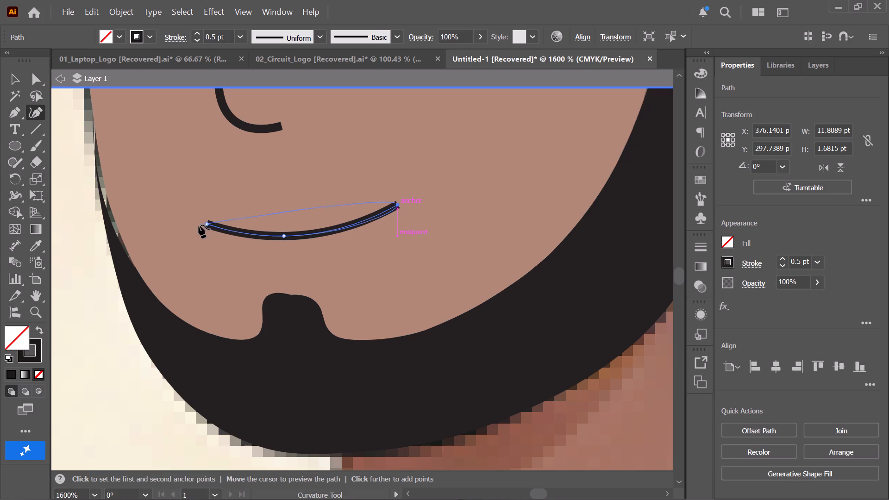
{"action": "left_click_drag", "start_coordinate": [207, 224], "coordinate": [210, 219]}
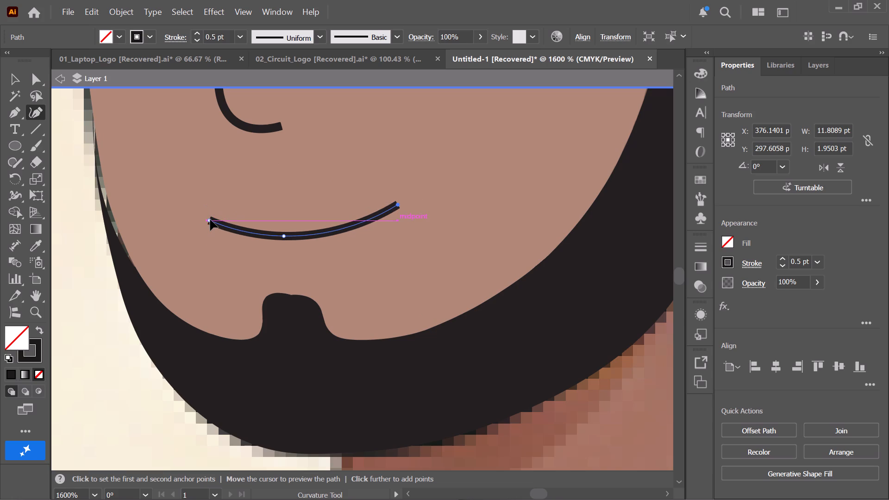
{"action": "left_click_drag", "start_coordinate": [210, 219], "coordinate": [210, 217]}
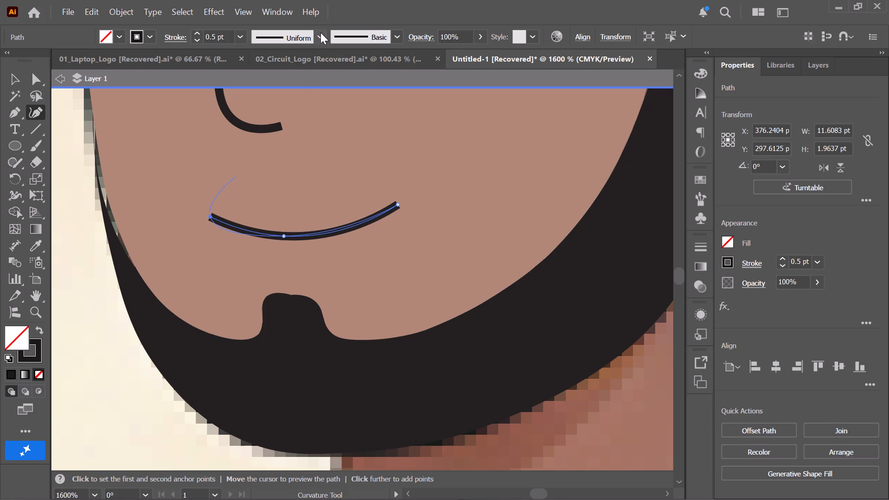
Apply the lens-shaped width profile that tapers at both ends to the mouth line's stroke.
{"action": "left_click", "coordinate": [320, 32]}
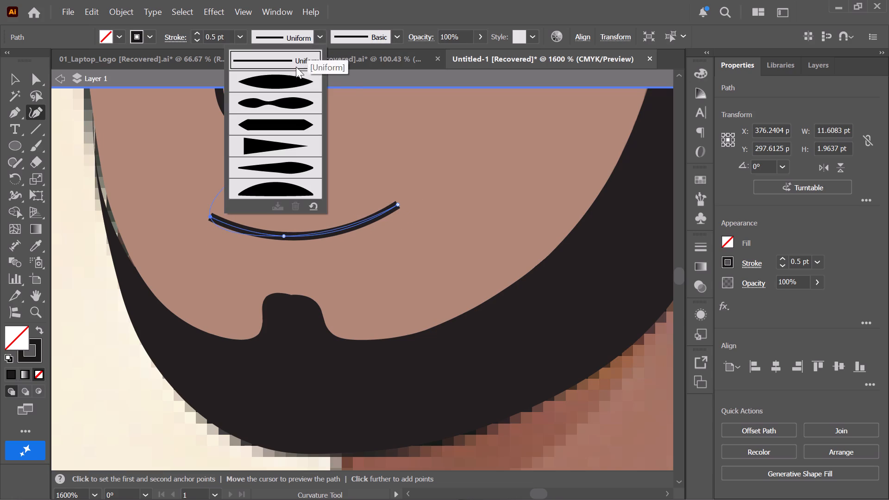
{"action": "left_click", "coordinate": [290, 80]}
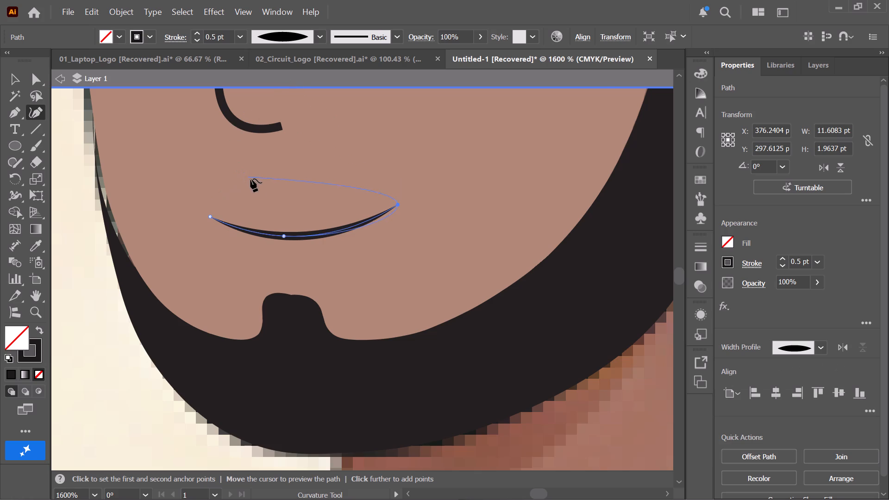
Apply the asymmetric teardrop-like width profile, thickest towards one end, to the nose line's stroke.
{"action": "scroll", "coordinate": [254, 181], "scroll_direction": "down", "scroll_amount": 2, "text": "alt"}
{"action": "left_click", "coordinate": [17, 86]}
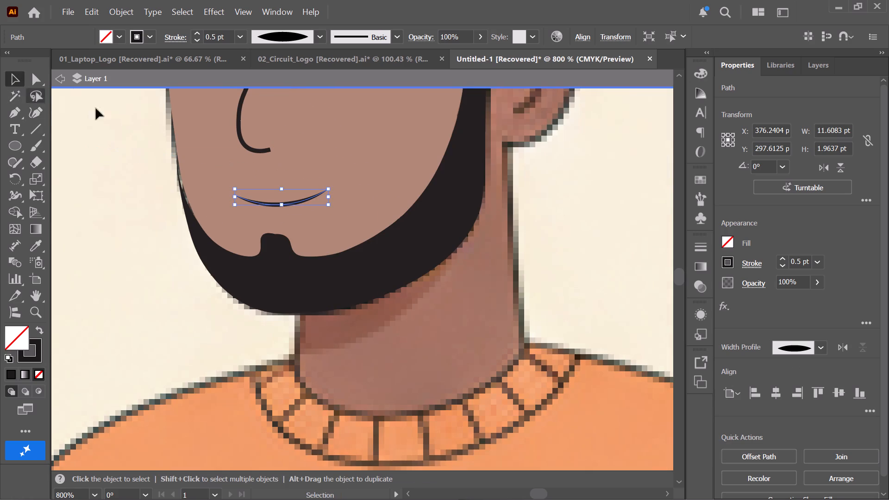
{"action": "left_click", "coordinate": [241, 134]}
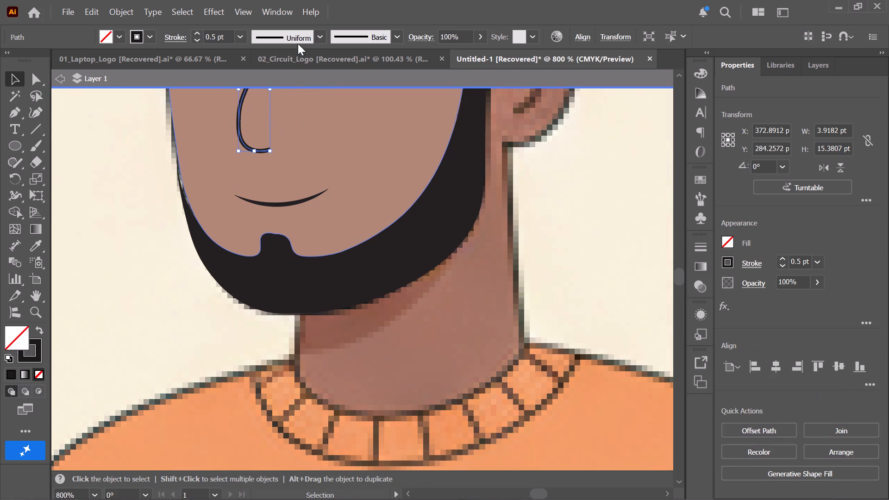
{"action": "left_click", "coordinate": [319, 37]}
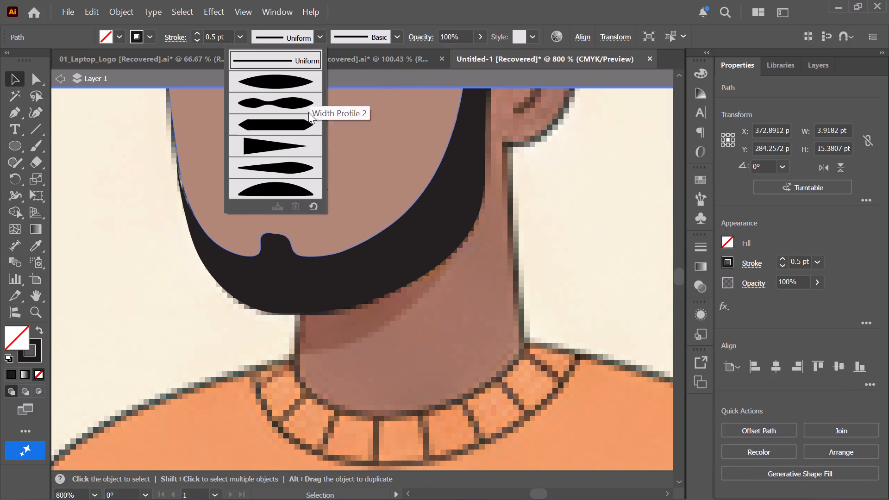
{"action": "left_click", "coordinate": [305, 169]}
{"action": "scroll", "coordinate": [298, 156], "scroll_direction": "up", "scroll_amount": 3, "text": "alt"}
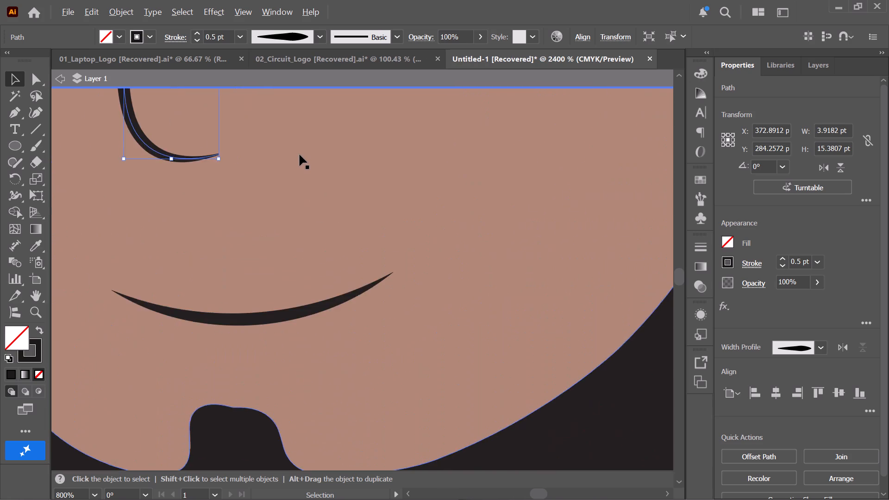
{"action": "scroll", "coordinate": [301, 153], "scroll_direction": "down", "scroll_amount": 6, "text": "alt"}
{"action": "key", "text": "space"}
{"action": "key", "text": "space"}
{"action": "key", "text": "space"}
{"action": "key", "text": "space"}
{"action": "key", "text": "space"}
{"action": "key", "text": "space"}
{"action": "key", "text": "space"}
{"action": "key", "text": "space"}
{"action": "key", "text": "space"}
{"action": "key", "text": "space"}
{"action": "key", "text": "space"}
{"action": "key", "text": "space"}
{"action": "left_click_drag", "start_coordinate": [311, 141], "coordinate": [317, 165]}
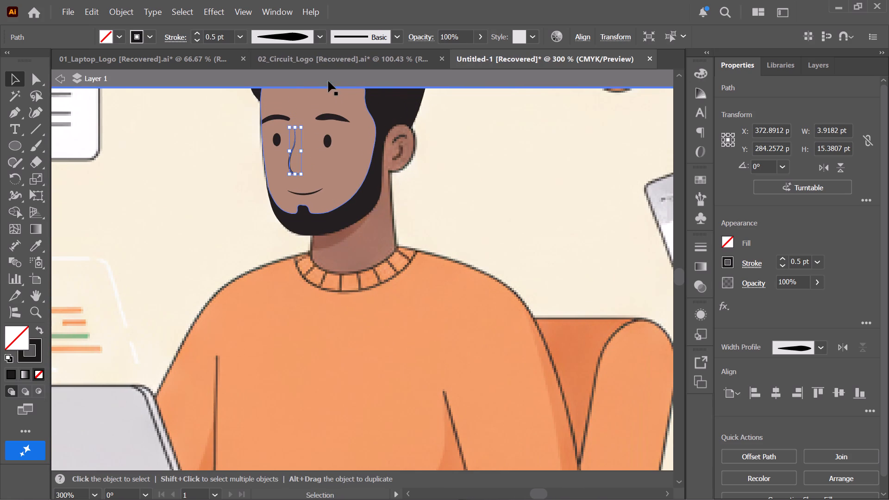
Apply the flat-bottomed, half-dome width profile to the nose line's stroke, and deselect everything.
{"action": "left_click", "coordinate": [321, 41]}
{"action": "scroll", "coordinate": [291, 142], "scroll_direction": "down", "scroll_amount": 1}
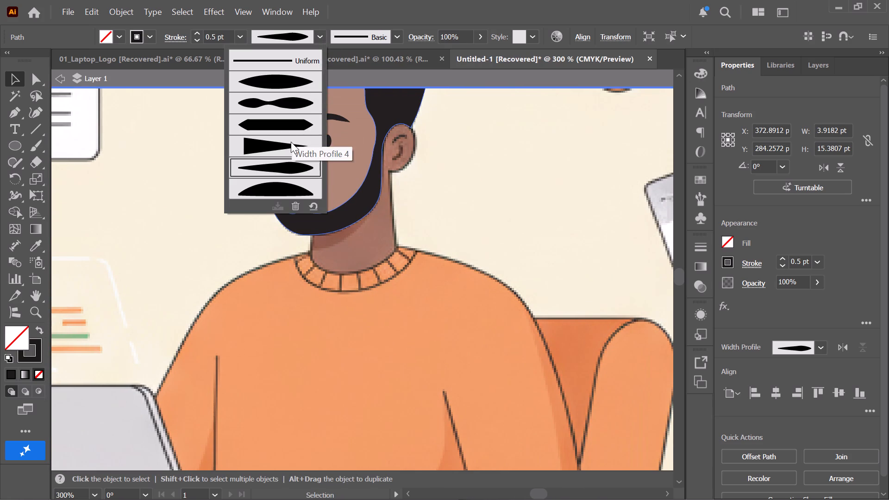
{"action": "scroll", "coordinate": [291, 142], "scroll_direction": "down", "scroll_amount": 2}
{"action": "left_click", "coordinate": [288, 181]}
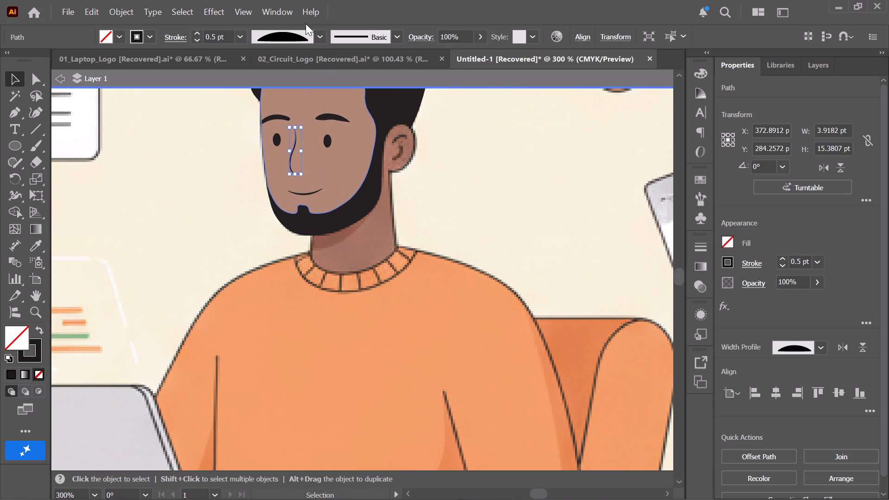
{"action": "left_click", "coordinate": [327, 154]}
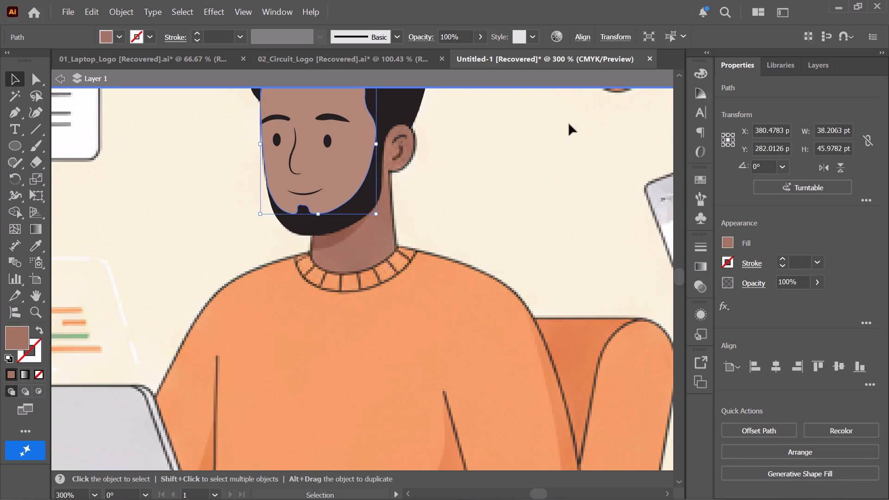
{"action": "left_click", "coordinate": [590, 159]}
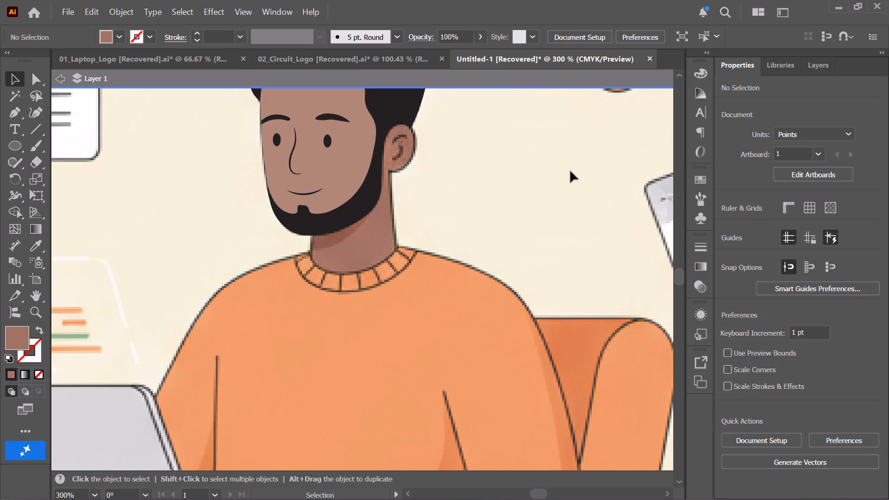
Hide the locked reference image so that only the traced vector shapes are displayed.
{"action": "left_click", "coordinate": [811, 68]}
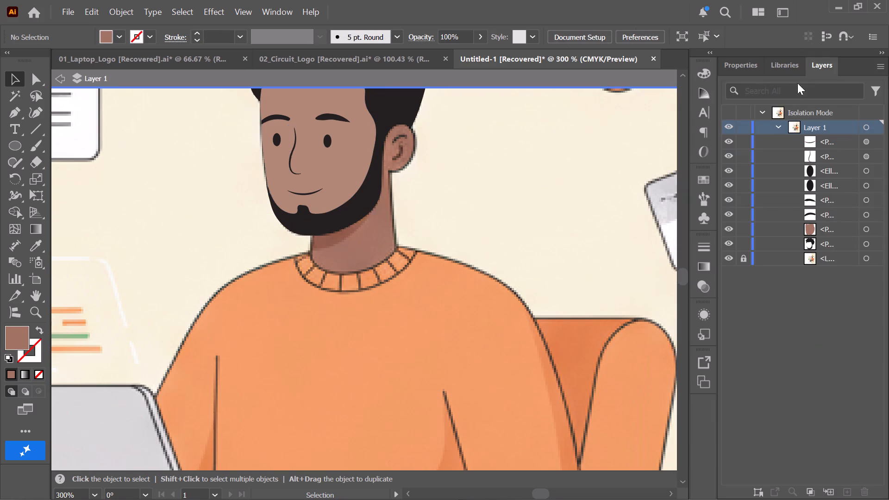
{"action": "left_click", "coordinate": [730, 257]}
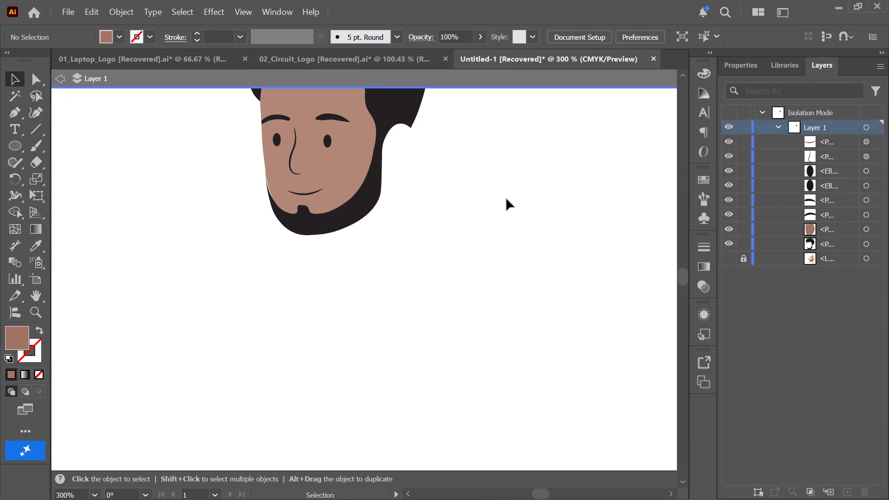
Reshape the face shape's left cheek and jaw edge with the Curvature tool to close the white gap along the beard, then deselect.
{"action": "key", "text": "space"}
{"action": "key", "text": "space"}
{"action": "key", "text": "space"}
{"action": "key", "text": "space"}
{"action": "key", "text": "space"}
{"action": "key", "text": "space"}
{"action": "key", "text": "space"}
{"action": "key", "text": "space"}
{"action": "key", "text": "space"}
{"action": "key", "text": "space"}
{"action": "key", "text": "space"}
{"action": "key", "text": "space"}
{"action": "key", "text": "space"}
{"action": "scroll", "coordinate": [275, 168], "scroll_direction": "up", "scroll_amount": 5}
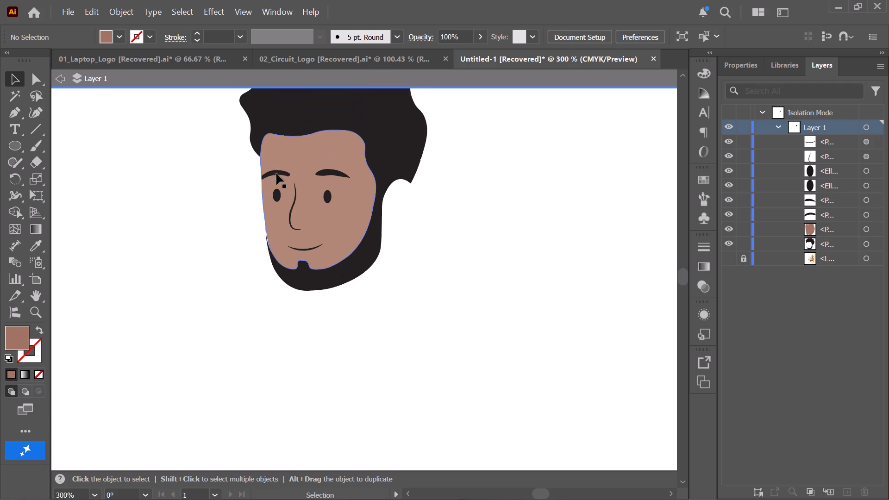
{"action": "scroll", "coordinate": [282, 200], "scroll_direction": "up", "scroll_amount": 5, "text": "alt"}
{"action": "key", "text": "space"}
{"action": "key", "text": "space"}
{"action": "key", "text": "space"}
{"action": "key", "text": "space"}
{"action": "key", "text": "space"}
{"action": "key", "text": "space"}
{"action": "key", "text": "space"}
{"action": "key", "text": "space"}
{"action": "key", "text": "space"}
{"action": "key", "text": "space"}
{"action": "left_click_drag", "start_coordinate": [260, 241], "coordinate": [382, 45]}
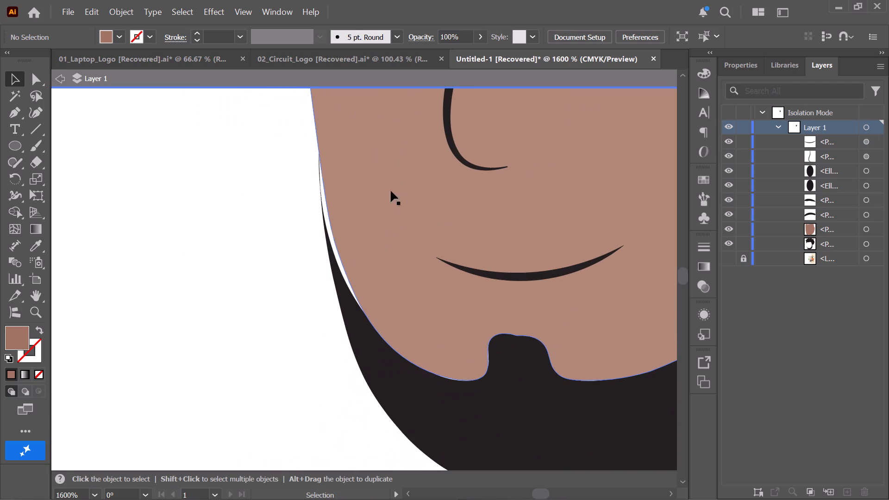
{"action": "left_click", "coordinate": [376, 211]}
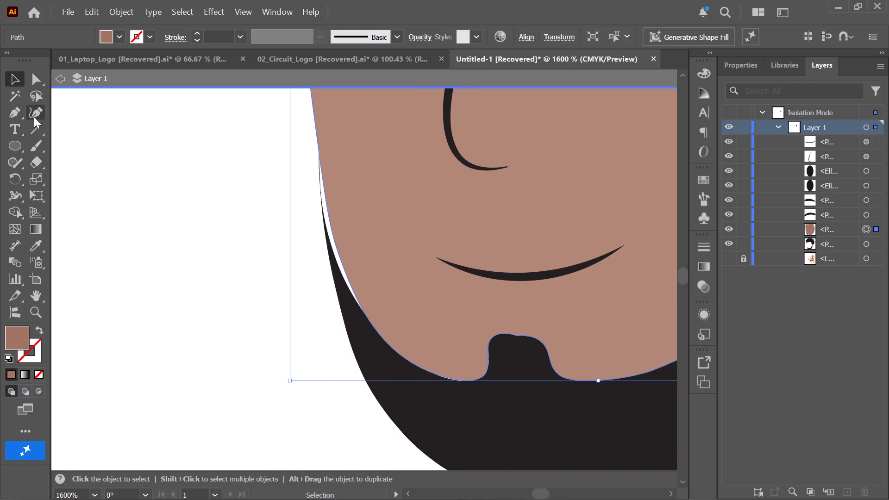
{"action": "left_click", "coordinate": [34, 117]}
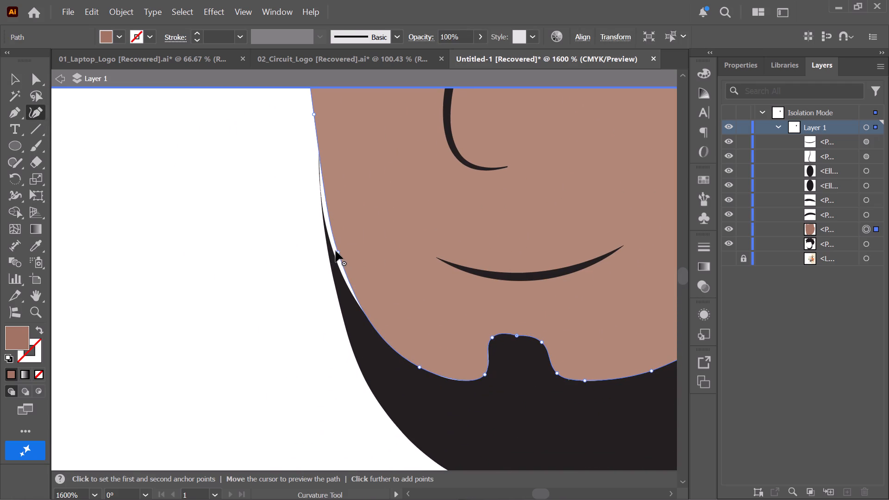
{"action": "left_click", "coordinate": [337, 253]}
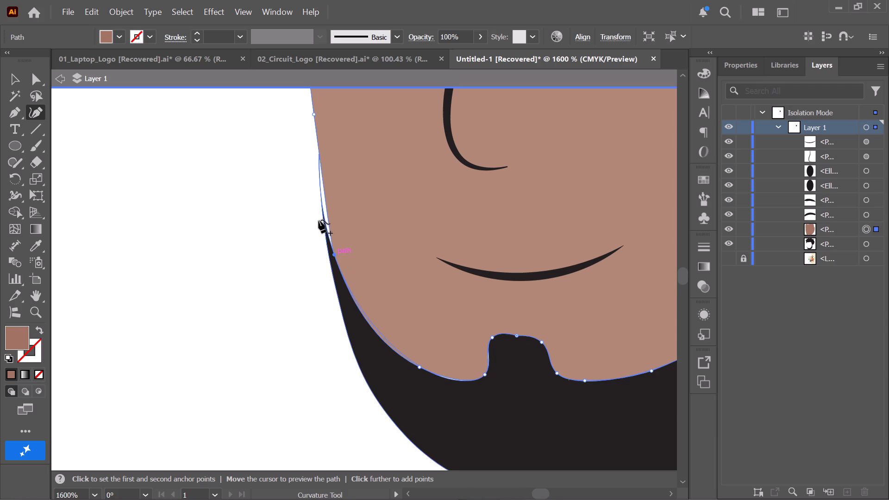
{"action": "left_click_drag", "start_coordinate": [327, 197], "coordinate": [326, 196]}
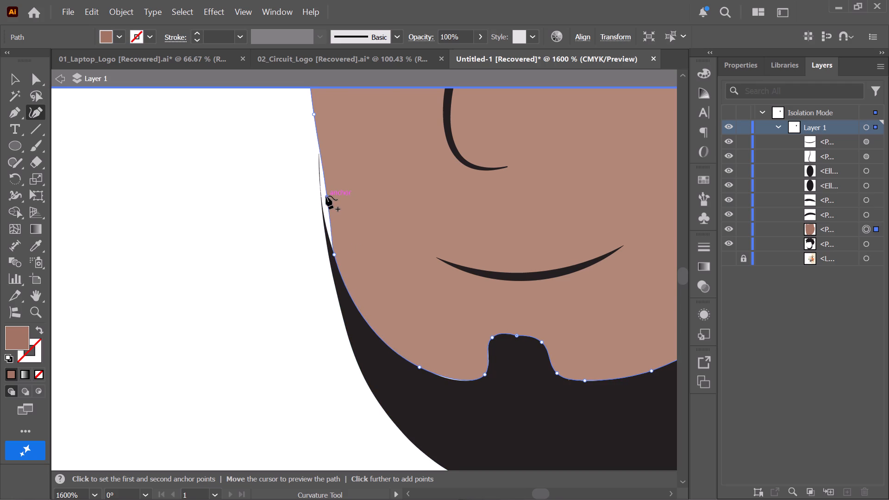
{"action": "left_click_drag", "start_coordinate": [326, 196], "coordinate": [319, 196]}
{"action": "left_click", "coordinate": [315, 116]}
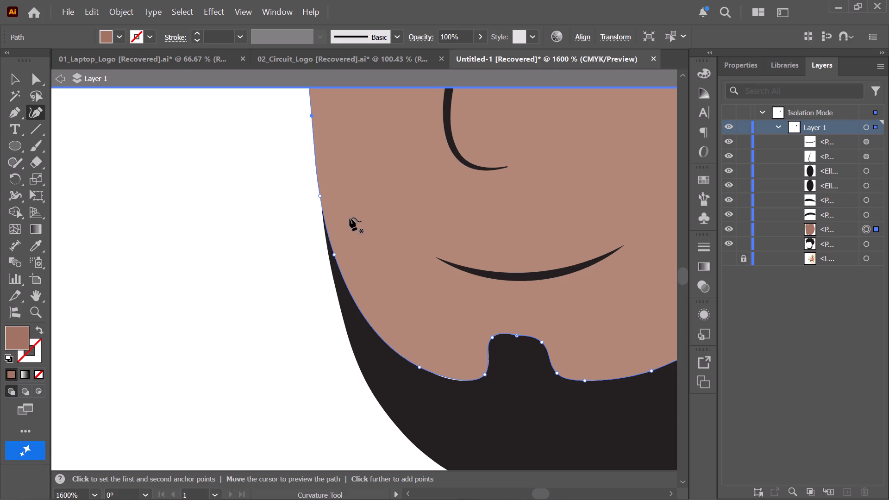
{"action": "scroll", "coordinate": [352, 218], "scroll_direction": "down", "scroll_amount": 5, "text": "alt"}
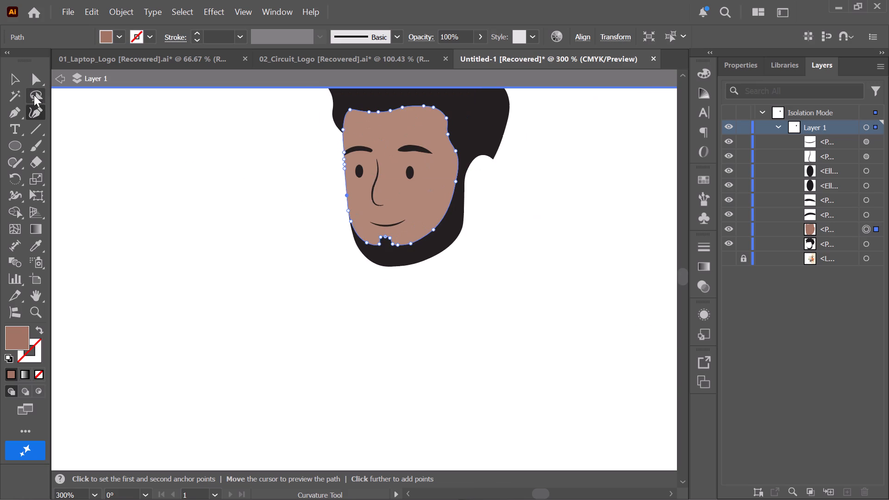
{"action": "left_click", "coordinate": [21, 82]}
{"action": "left_click", "coordinate": [165, 178]}
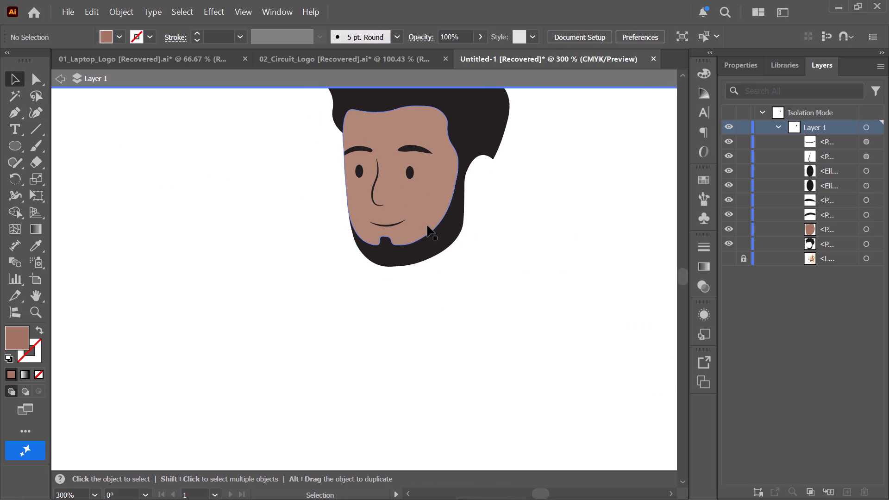
Move the face shape's right cheek anchor slightly outward with the Curvature tool to close the thin gap against the beard.
{"action": "scroll", "coordinate": [427, 225], "scroll_direction": "up", "scroll_amount": 5, "text": "alt"}
{"action": "key", "text": "space"}
{"action": "key", "text": "space"}
{"action": "key", "text": "space"}
{"action": "key", "text": "space"}
{"action": "key", "text": "space"}
{"action": "key", "text": "space"}
{"action": "key", "text": "space"}
{"action": "key", "text": "space"}
{"action": "key", "text": "space"}
{"action": "key", "text": "space"}
{"action": "key", "text": "space"}
{"action": "key", "text": "space"}
{"action": "key", "text": "space"}
{"action": "key", "text": "space"}
{"action": "key", "text": "space"}
{"action": "key", "text": "space"}
{"action": "left_click_drag", "start_coordinate": [562, 149], "coordinate": [416, 309]}
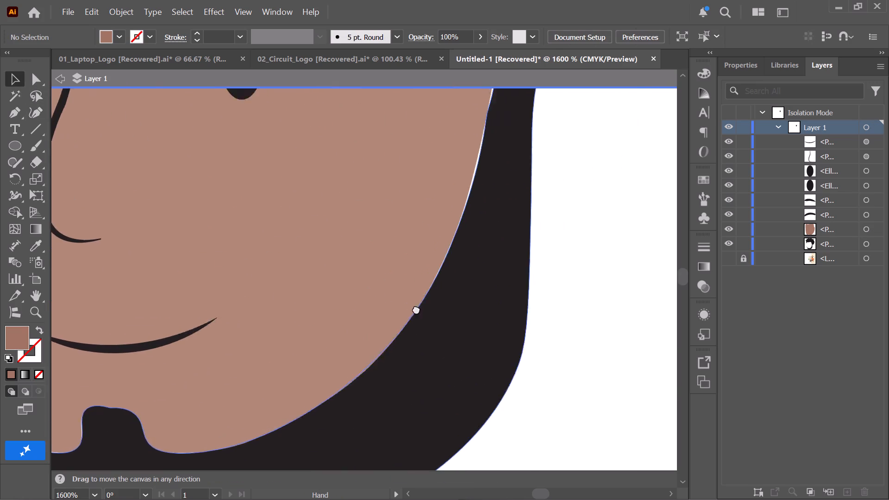
{"action": "left_click_drag", "start_coordinate": [416, 309], "coordinate": [384, 317]}
{"action": "left_click", "coordinate": [321, 249]}
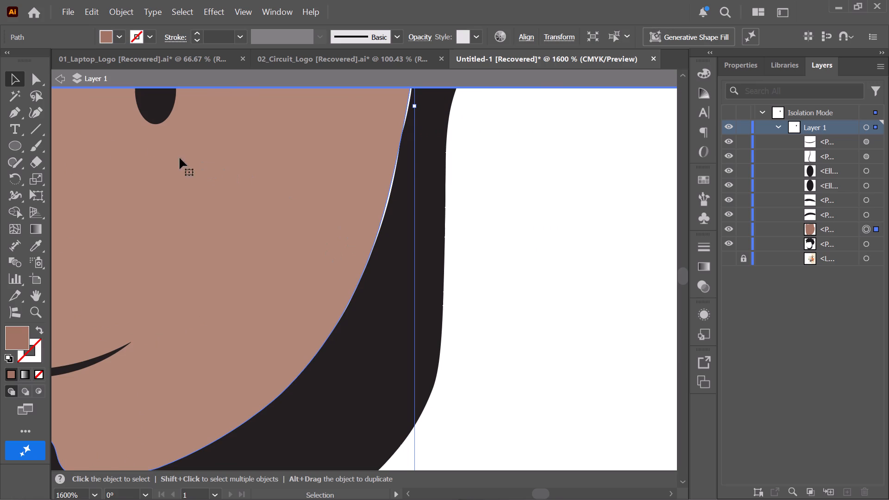
{"action": "left_click", "coordinate": [34, 113]}
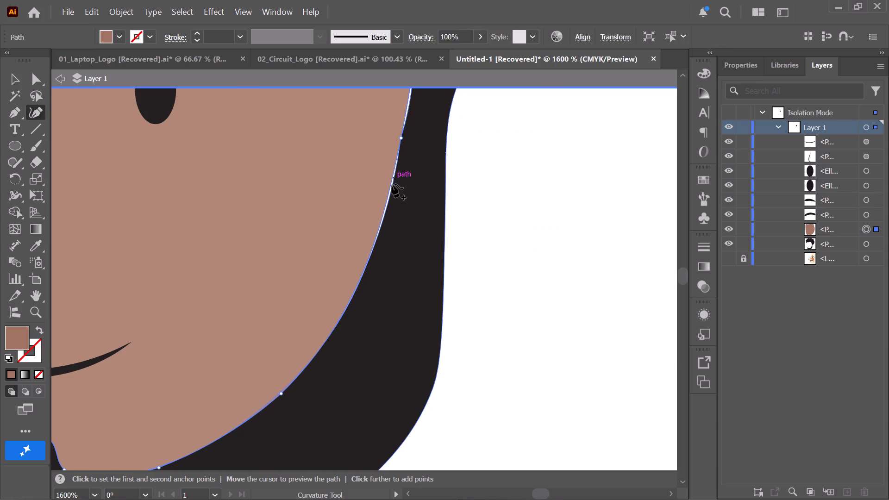
{"action": "left_click", "coordinate": [402, 137]}
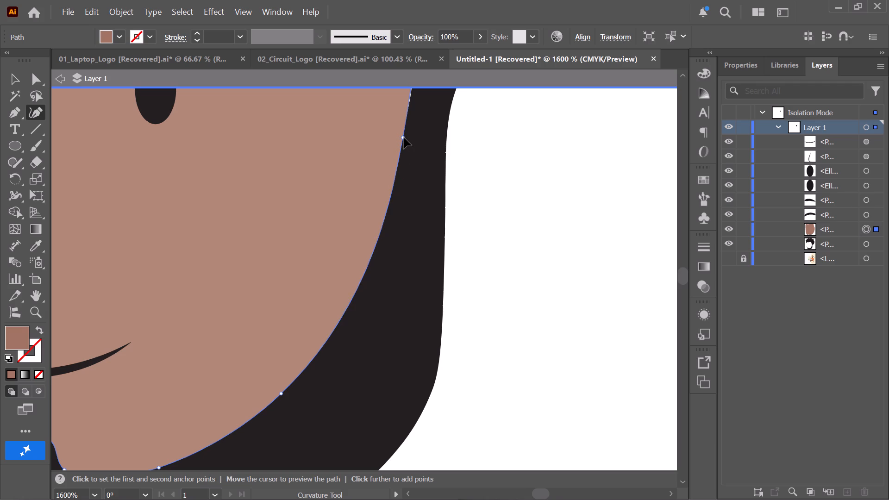
Nudge the face shape's anchors at the right temple and upper forehead corner outward to close the gap against the hair.
{"action": "key", "text": "space"}
{"action": "key", "text": "space"}
{"action": "key", "text": "space"}
{"action": "key", "text": "space"}
{"action": "key", "text": "space"}
{"action": "key", "text": "space"}
{"action": "key", "text": "space"}
{"action": "key", "text": "space"}
{"action": "key", "text": "space"}
{"action": "key", "text": "space"}
{"action": "key", "text": "space"}
{"action": "key", "text": "space"}
{"action": "key", "text": "space"}
{"action": "key", "text": "space"}
{"action": "key", "text": "space"}
{"action": "key", "text": "space"}
{"action": "key", "text": "space"}
{"action": "key", "text": "space"}
{"action": "left_click_drag", "start_coordinate": [410, 214], "coordinate": [398, 309]}
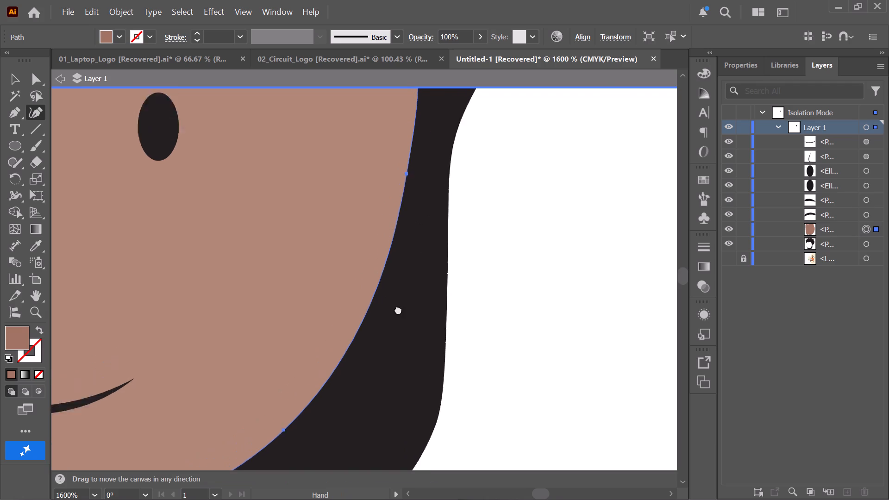
{"action": "left_click_drag", "start_coordinate": [398, 309], "coordinate": [379, 408]}
{"action": "key", "text": "space"}
{"action": "key", "text": "space"}
{"action": "key", "text": "space"}
{"action": "key", "text": "space"}
{"action": "key", "text": "space"}
{"action": "key", "text": "space"}
{"action": "key", "text": "space"}
{"action": "key", "text": "space"}
{"action": "key", "text": "space"}
{"action": "key", "text": "space"}
{"action": "key", "text": "space"}
{"action": "left_click_drag", "start_coordinate": [411, 173], "coordinate": [513, 424]}
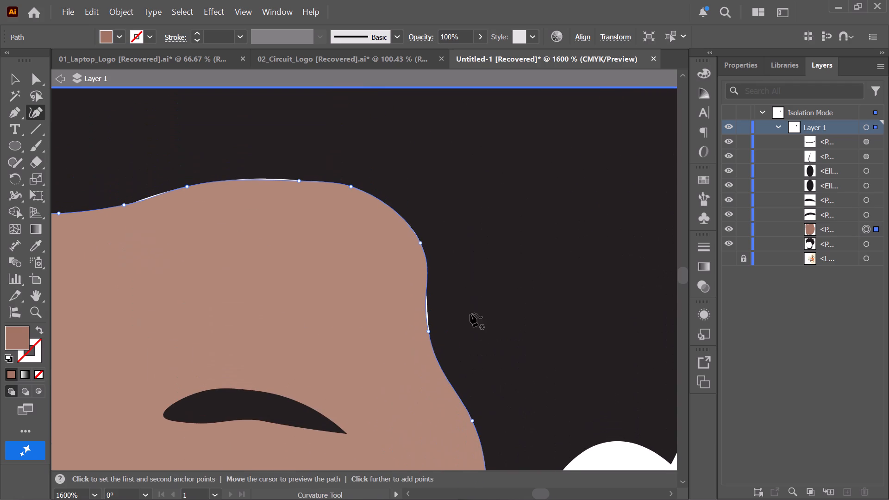
{"action": "left_click_drag", "start_coordinate": [428, 331], "coordinate": [427, 328]}
{"action": "left_click_drag", "start_coordinate": [427, 328], "coordinate": [431, 326]}
{"action": "key", "text": "space"}
{"action": "key", "text": "space"}
{"action": "key", "text": "space"}
{"action": "key", "text": "space"}
{"action": "key", "text": "space"}
{"action": "key", "text": "space"}
{"action": "left_click_drag", "start_coordinate": [432, 182], "coordinate": [438, 189]}
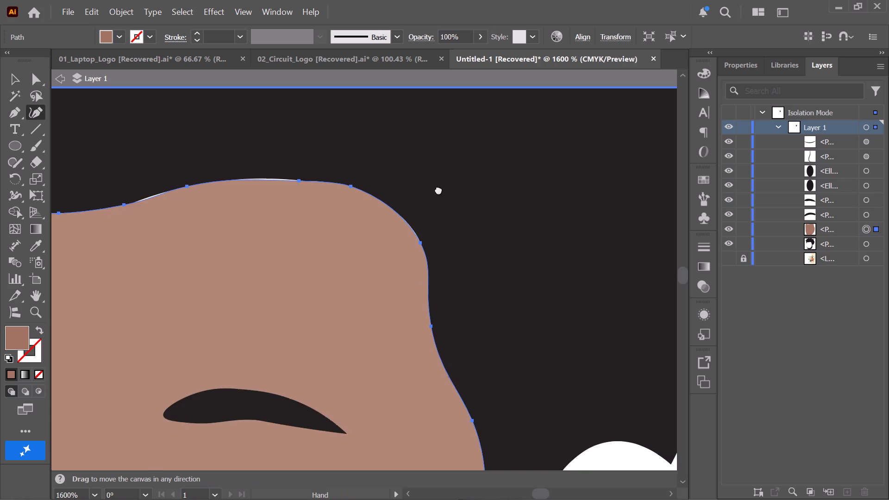
{"action": "left_click_drag", "start_coordinate": [438, 189], "coordinate": [447, 247]}
{"action": "left_click", "coordinate": [435, 309]}
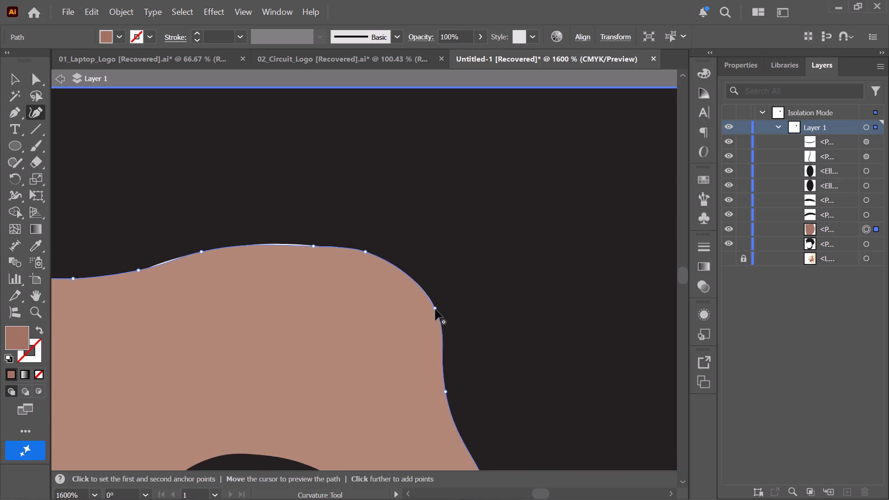
Raise the face shape's hairline anchor near the crest of the forehead's right half slightly to close the thin gap against the hair.
{"action": "key", "text": "space"}
{"action": "key", "text": "space"}
{"action": "key", "text": "space"}
{"action": "key", "text": "space"}
{"action": "key", "text": "space"}
{"action": "key", "text": "space"}
{"action": "key", "text": "space"}
{"action": "key", "text": "space"}
{"action": "key", "text": "space"}
{"action": "key", "text": "space"}
{"action": "key", "text": "space"}
{"action": "left_click_drag", "start_coordinate": [380, 239], "coordinate": [475, 271]}
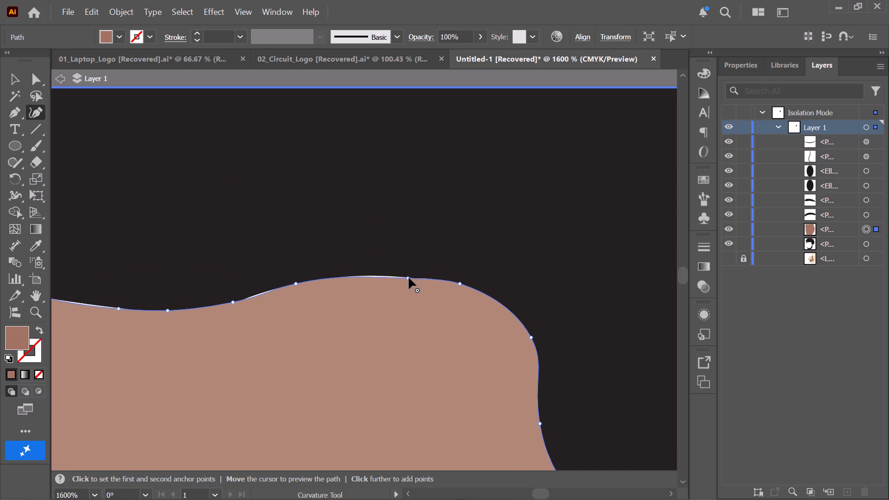
{"action": "left_click_drag", "start_coordinate": [409, 278], "coordinate": [409, 274]}
Nudge the face shape's hairline anchor right of the central dip to close the gap on the rising curve under the hair.
{"action": "key", "text": "space"}
{"action": "key", "text": "space"}
{"action": "key", "text": "space"}
{"action": "key", "text": "space"}
{"action": "key", "text": "space"}
{"action": "key", "text": "space"}
{"action": "key", "text": "space"}
{"action": "key", "text": "space"}
{"action": "key", "text": "space"}
{"action": "left_click_drag", "start_coordinate": [392, 277], "coordinate": [460, 234]}
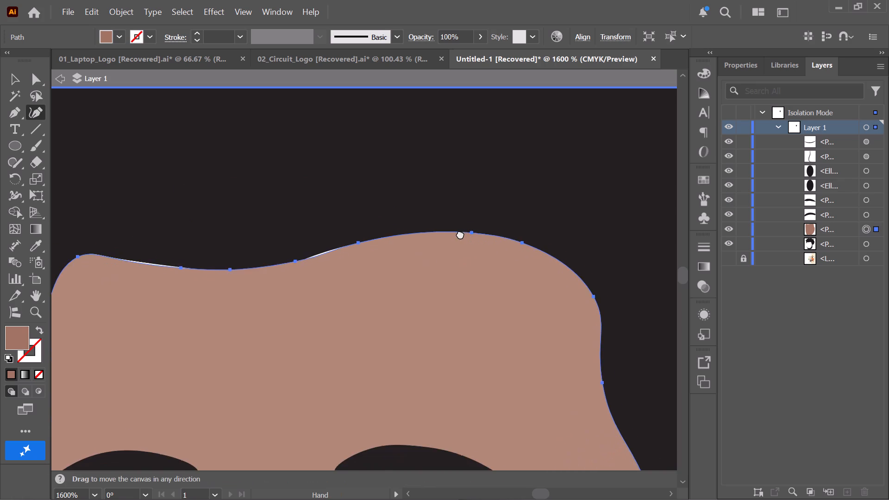
{"action": "left_click_drag", "start_coordinate": [460, 234], "coordinate": [464, 232]}
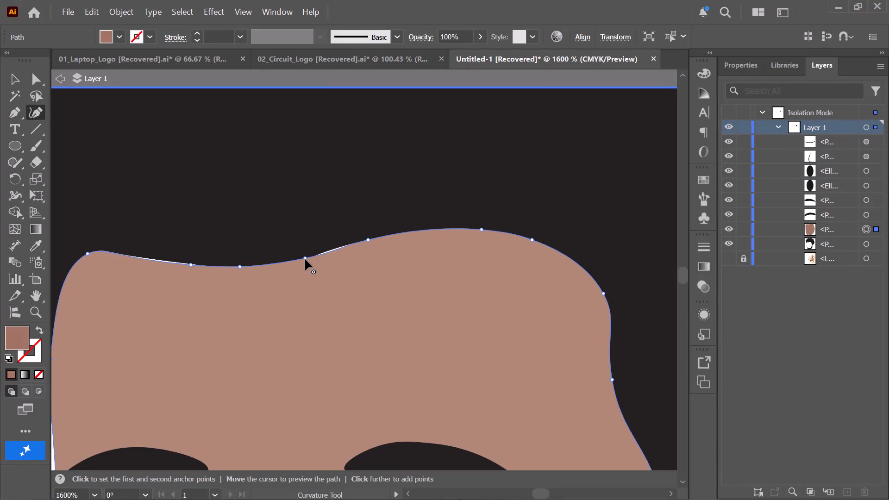
{"action": "left_click", "coordinate": [305, 258]}
Nudge the face shape's hairline anchor left of the central dip up into the hair to close the thin gap.
{"action": "key", "text": "space"}
{"action": "key", "text": "space"}
{"action": "key", "text": "space"}
{"action": "key", "text": "space"}
{"action": "key", "text": "space"}
{"action": "key", "text": "space"}
{"action": "key", "text": "space"}
{"action": "key", "text": "space"}
{"action": "left_click_drag", "start_coordinate": [319, 231], "coordinate": [419, 200]}
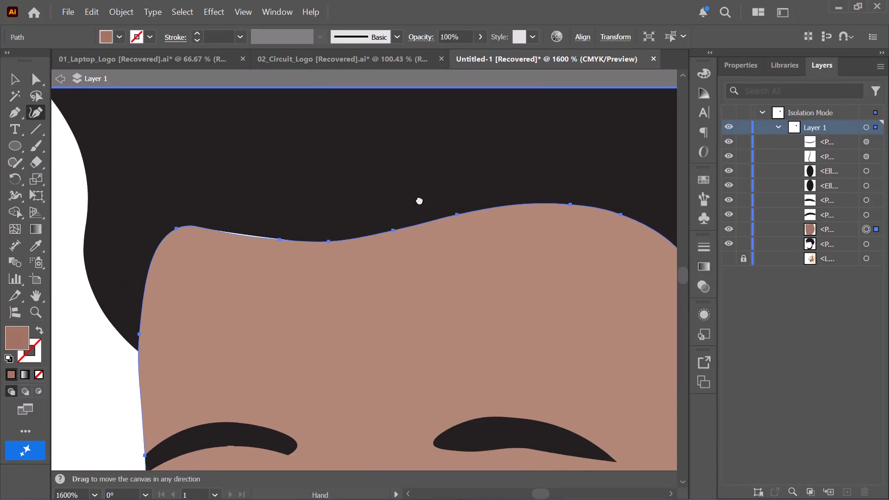
{"action": "left_click_drag", "start_coordinate": [419, 200], "coordinate": [438, 194]}
{"action": "left_click", "coordinate": [302, 230]}
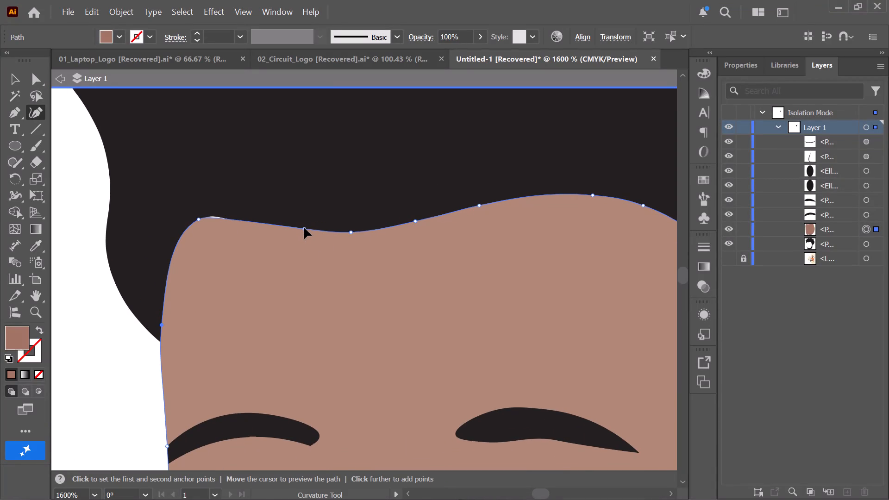
Adjust the face shape's anchors at the upper-left forehead corner and left temple to meet the hair edge, then deselect the shape.
{"action": "key", "text": "space"}
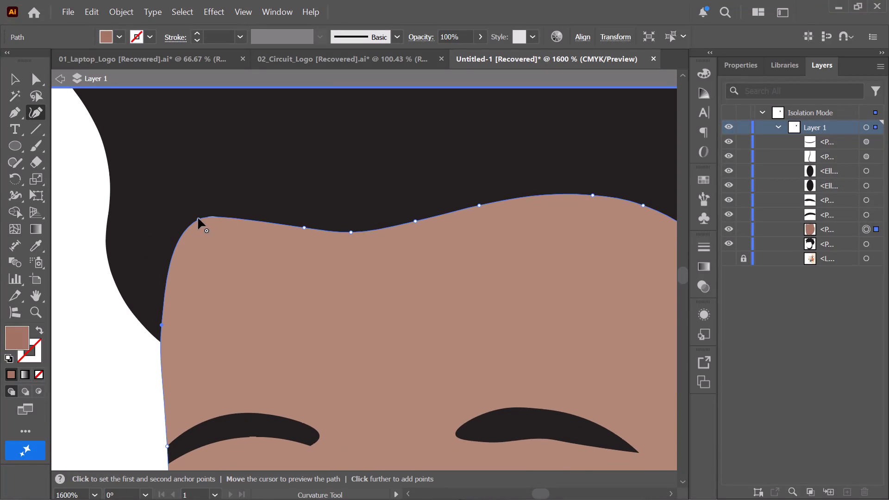
{"action": "left_click", "coordinate": [198, 218]}
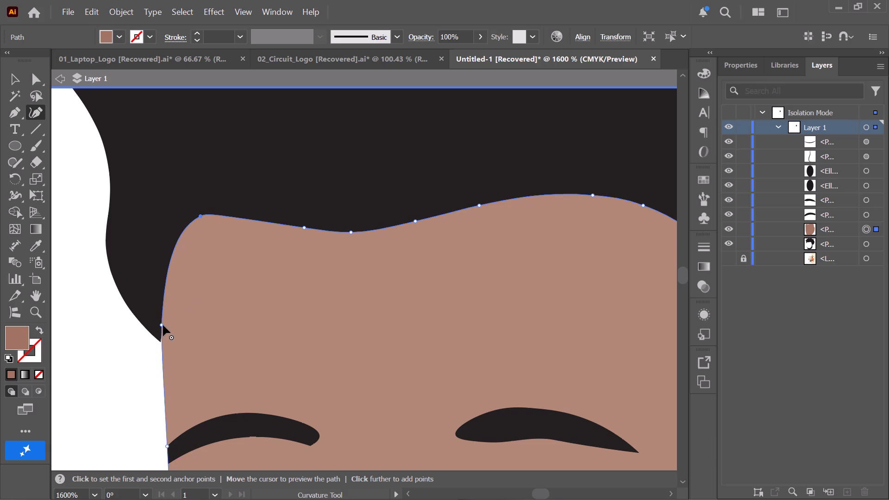
{"action": "left_click", "coordinate": [161, 325]}
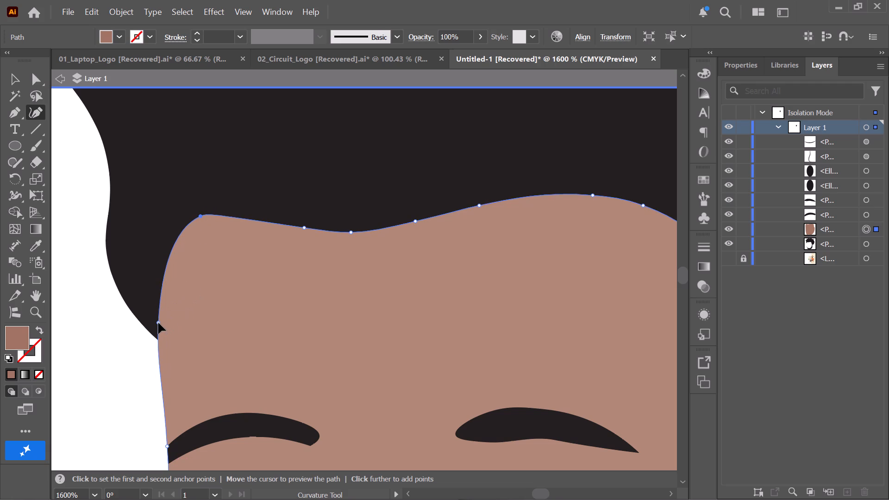
{"action": "key", "text": "space"}
{"action": "key", "text": "space"}
{"action": "key", "text": "space"}
{"action": "key", "text": "space"}
{"action": "key", "text": "space"}
{"action": "scroll", "coordinate": [195, 278], "scroll_direction": "down", "scroll_amount": 4}
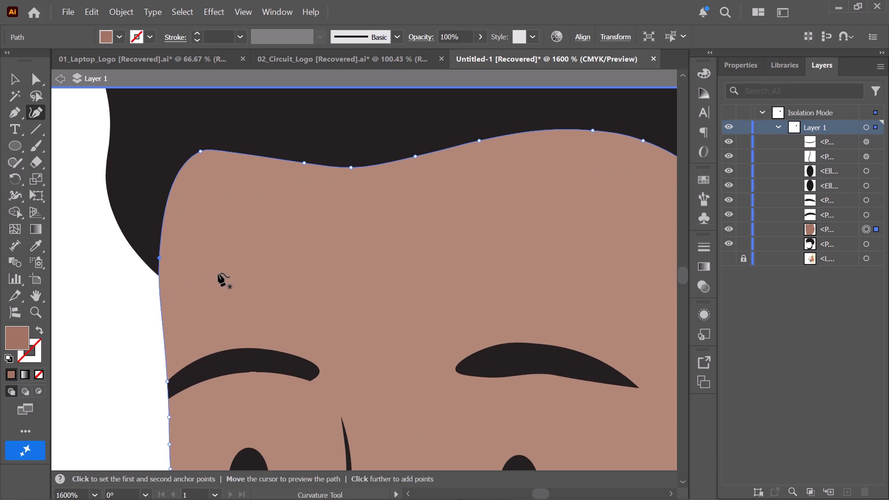
{"action": "scroll", "coordinate": [219, 273], "scroll_direction": "down", "scroll_amount": 3}
{"action": "scroll", "coordinate": [225, 273], "scroll_direction": "down", "scroll_amount": 2, "text": "alt"}
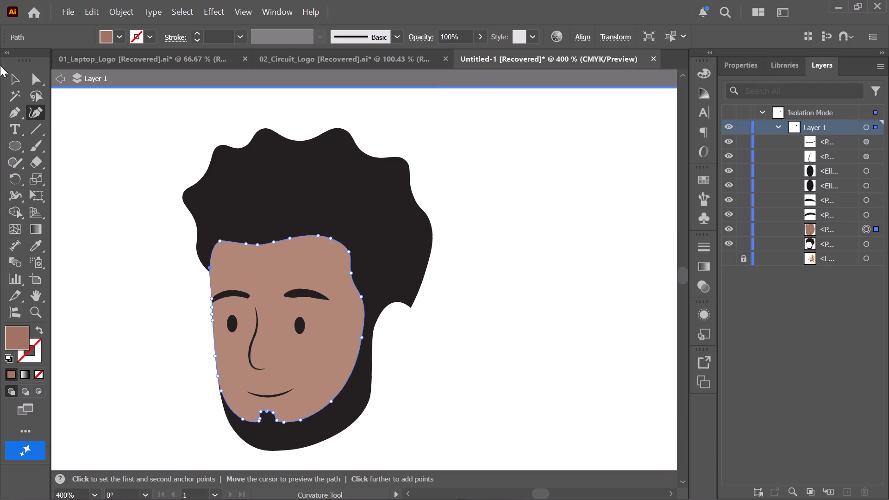
{"action": "left_click", "coordinate": [19, 80]}
{"action": "left_click", "coordinate": [115, 192]}
Examine the whole traced head for remaining gaps between face, beard and hair.
{"action": "key", "text": "space"}
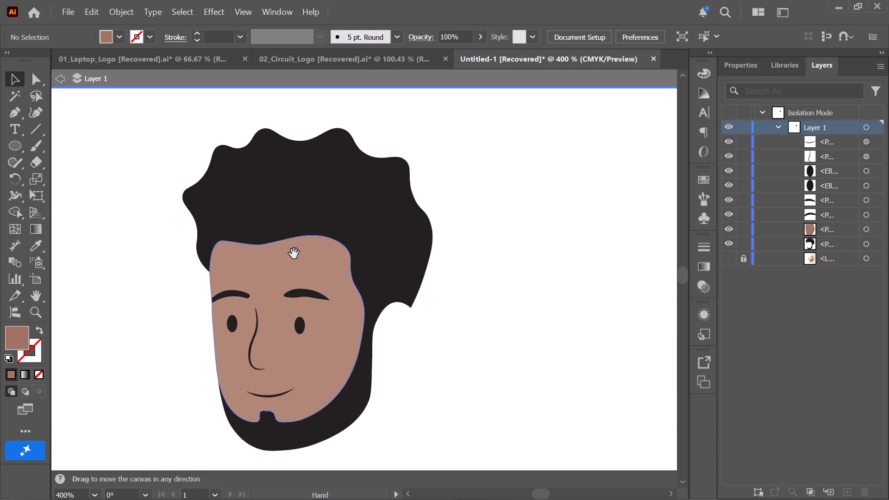
{"action": "scroll", "coordinate": [294, 254], "scroll_direction": "down", "scroll_amount": 2}
{"action": "scroll", "coordinate": [326, 250], "scroll_direction": "down", "scroll_amount": 3, "text": "alt"}
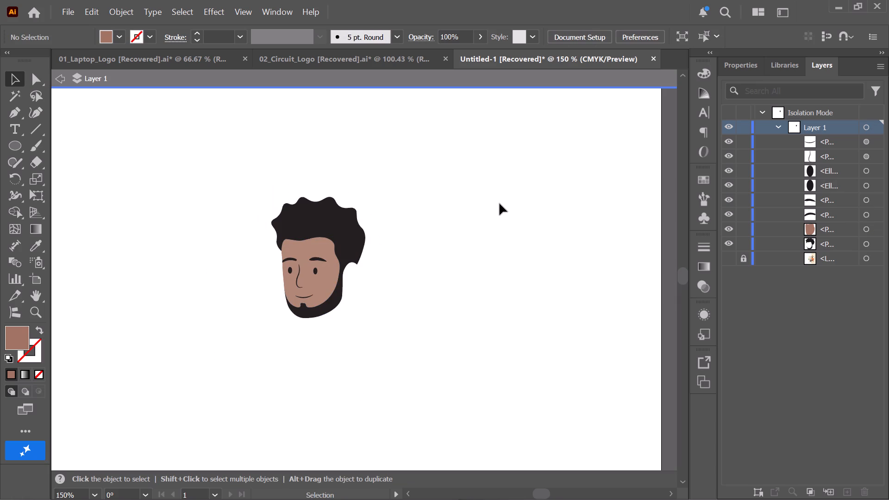
{"action": "left_click", "coordinate": [500, 201]}
{"action": "key", "text": "space"}
{"action": "key", "text": "space"}
{"action": "key", "text": "space"}
{"action": "key", "text": "space"}
{"action": "key", "text": "space"}
{"action": "key", "text": "space"}
{"action": "key", "text": "space"}
{"action": "key", "text": "space"}
{"action": "key", "text": "space"}
{"action": "key", "text": "space"}
{"action": "key", "text": "space"}
{"action": "key", "text": "space"}
{"action": "key", "text": "space"}
{"action": "key", "text": "space"}
{"action": "key", "text": "space"}
{"action": "key", "text": "space"}
{"action": "key", "text": "space"}
{"action": "left_click_drag", "start_coordinate": [439, 269], "coordinate": [440, 268]}
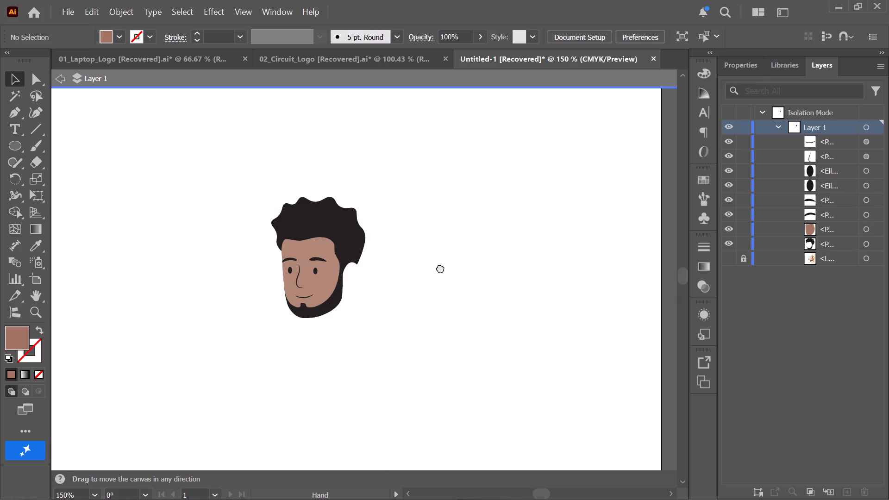
{"action": "left_click_drag", "start_coordinate": [440, 268], "coordinate": [492, 197]}
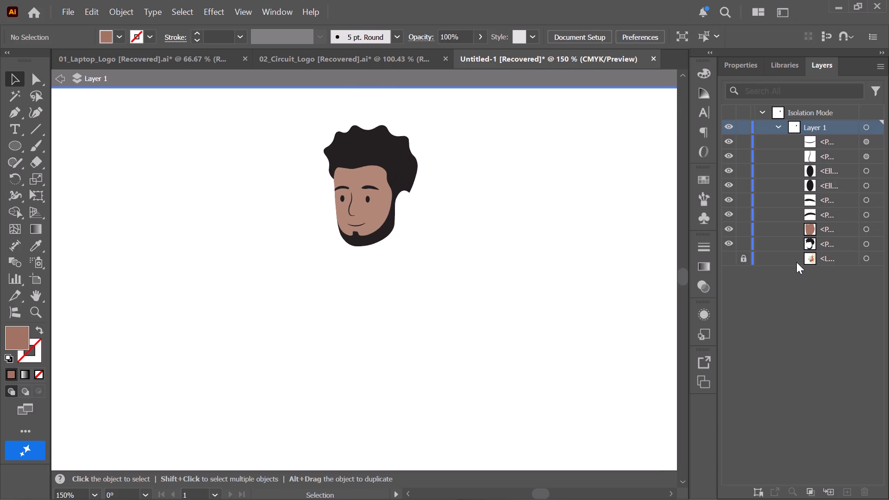
Show the locked reference image again beneath the traced vector shapes.
{"action": "left_click", "coordinate": [728, 256]}
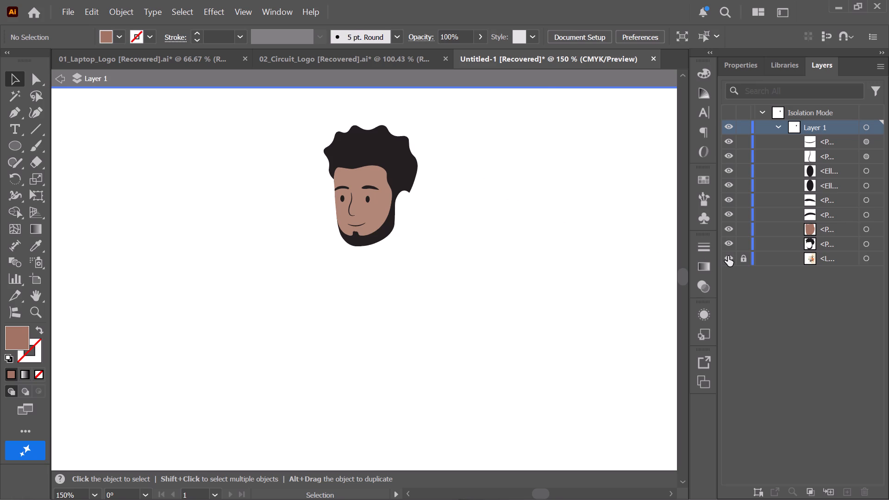
{"action": "left_click", "coordinate": [728, 257]}
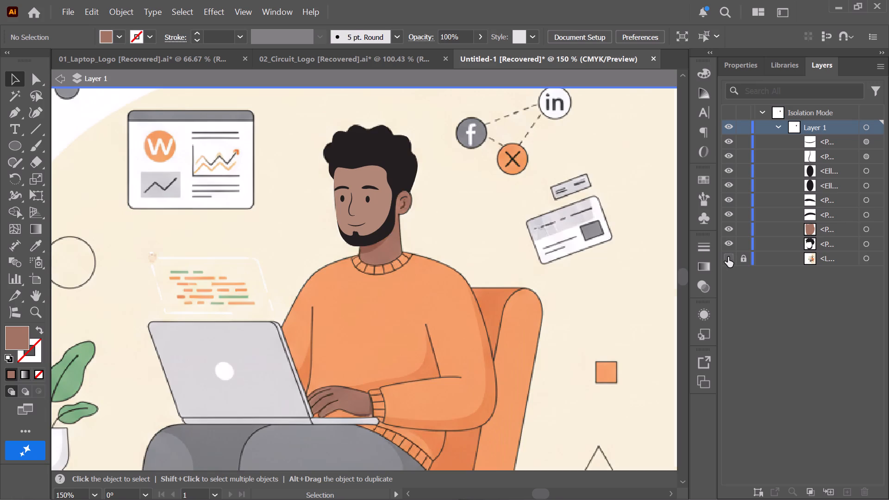
{"action": "left_click", "coordinate": [728, 257]}
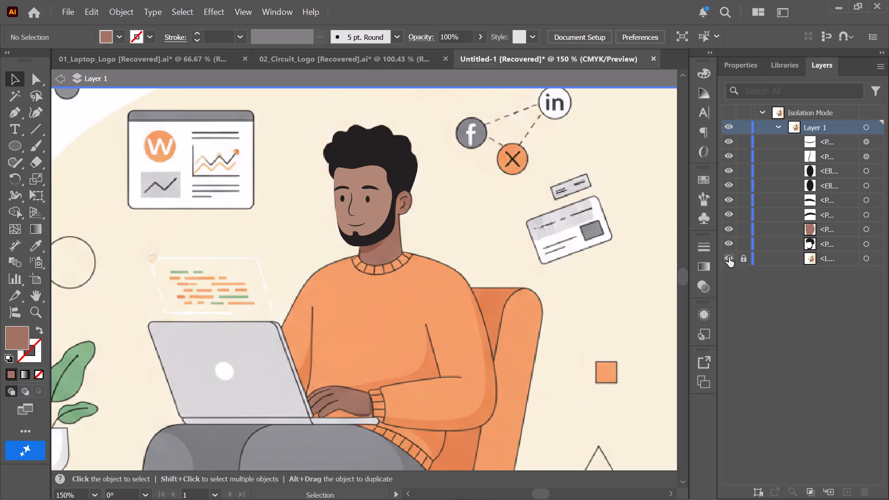
Examine the ear, neck and sweater collar in the reference image around the traced beard.
{"action": "scroll", "coordinate": [444, 208], "scroll_direction": "up", "scroll_amount": 4, "text": "alt"}
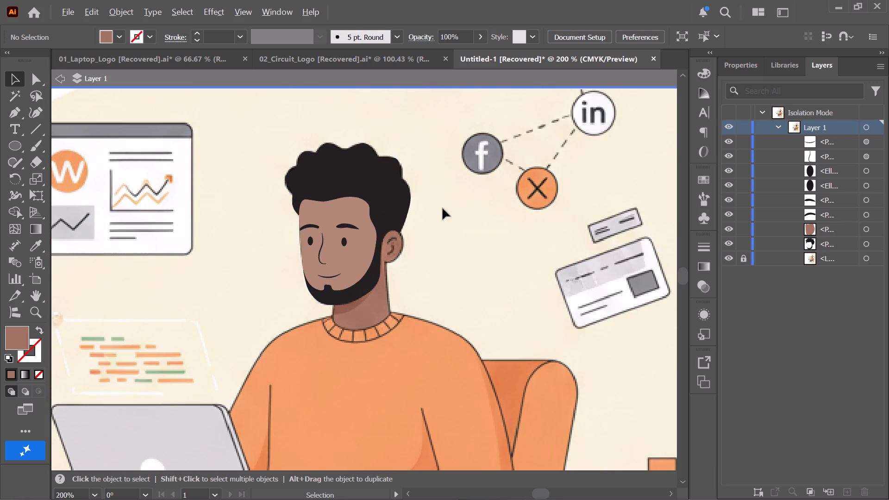
{"action": "scroll", "coordinate": [430, 221], "scroll_direction": "up", "scroll_amount": 6, "text": "alt"}
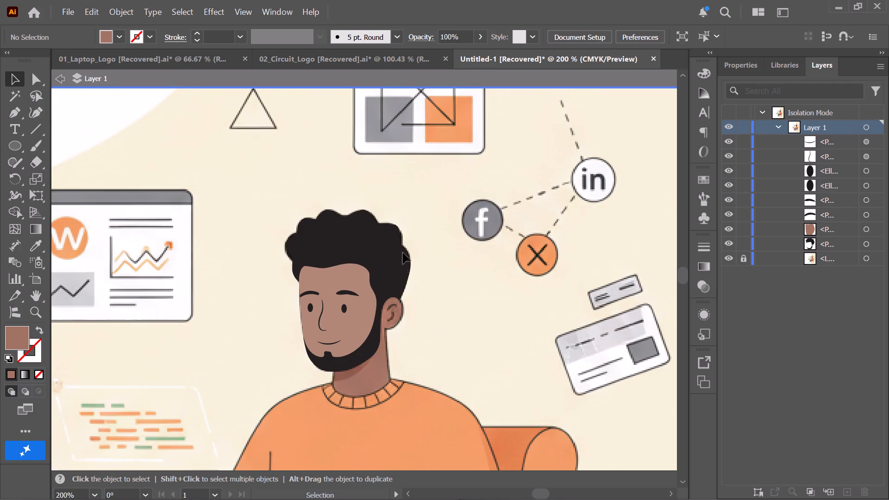
{"action": "scroll", "coordinate": [358, 382], "scroll_direction": "up", "scroll_amount": 4, "text": "alt"}
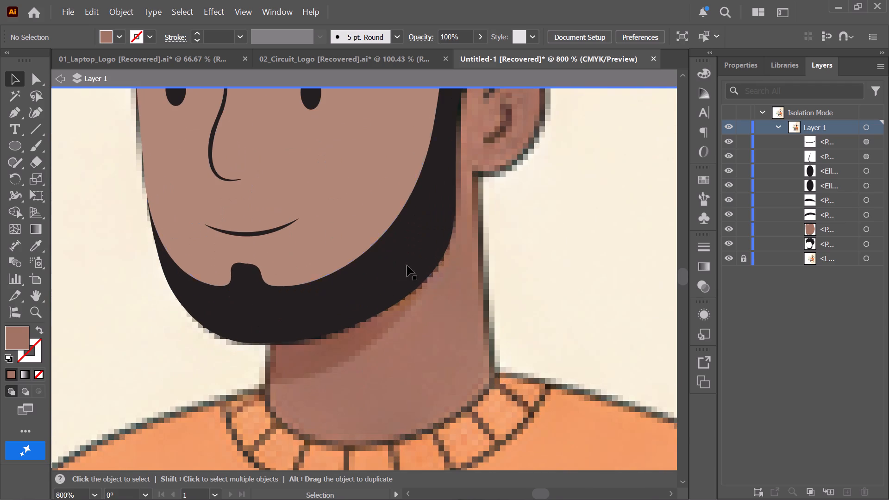
{"action": "key", "text": "space"}
{"action": "key", "text": "space"}
{"action": "key", "text": "space"}
{"action": "key", "text": "space"}
{"action": "key", "text": "space"}
{"action": "key", "text": "space"}
{"action": "key", "text": "space"}
{"action": "key", "text": "space"}
{"action": "key", "text": "space"}
{"action": "key", "text": "space"}
{"action": "key", "text": "space"}
{"action": "key", "text": "space"}
{"action": "key", "text": "space"}
{"action": "key", "text": "space"}
{"action": "key", "text": "space"}
{"action": "key", "text": "space"}
{"action": "key", "text": "space"}
{"action": "key", "text": "space"}
{"action": "key", "text": "space"}
{"action": "key", "text": "space"}
{"action": "left_click_drag", "start_coordinate": [491, 203], "coordinate": [342, 314]}
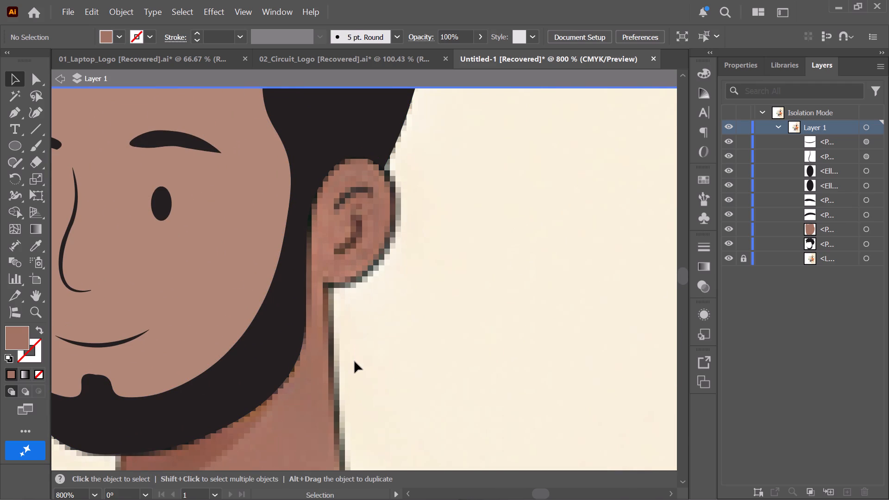
{"action": "scroll", "coordinate": [355, 348], "scroll_direction": "down", "scroll_amount": 3}
{"action": "scroll", "coordinate": [350, 331], "scroll_direction": "up", "scroll_amount": 2, "text": "alt"}
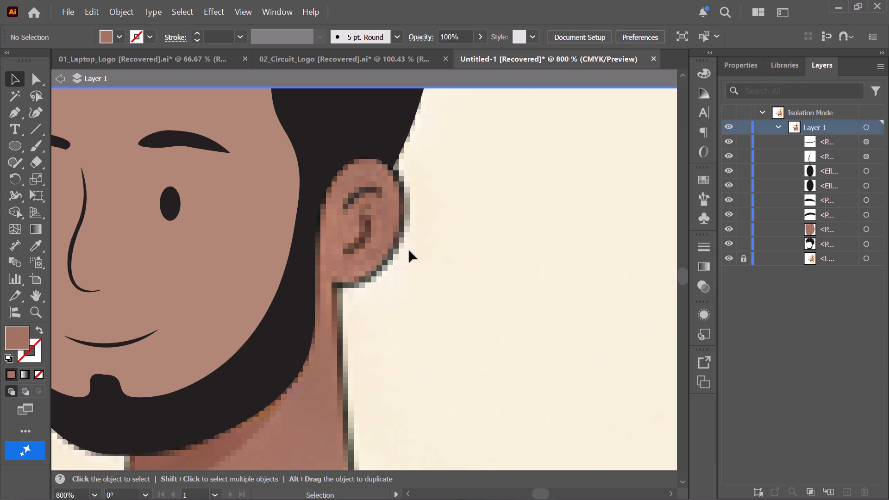
{"action": "key", "text": "space"}
{"action": "key", "text": "space"}
{"action": "key", "text": "space"}
{"action": "key", "text": "space"}
{"action": "key", "text": "space"}
{"action": "key", "text": "space"}
{"action": "key", "text": "space"}
{"action": "key", "text": "space"}
{"action": "key", "text": "space"}
{"action": "key", "text": "space"}
{"action": "key", "text": "space"}
{"action": "key", "text": "space"}
{"action": "key", "text": "space"}
{"action": "key", "text": "space"}
{"action": "key", "text": "space"}
{"action": "key", "text": "space"}
{"action": "key", "text": "space"}
{"action": "key", "text": "space"}
{"action": "key", "text": "space"}
{"action": "key", "text": "space"}
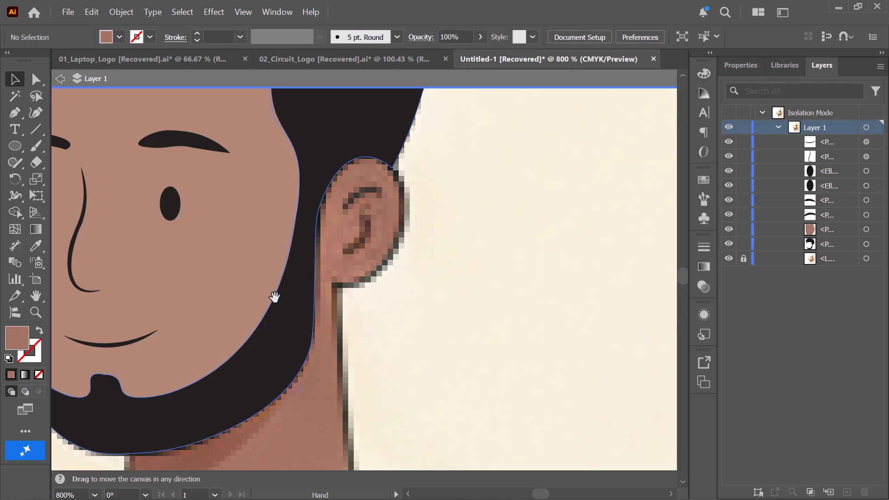
{"action": "left_click_drag", "start_coordinate": [276, 296], "coordinate": [369, 154]}
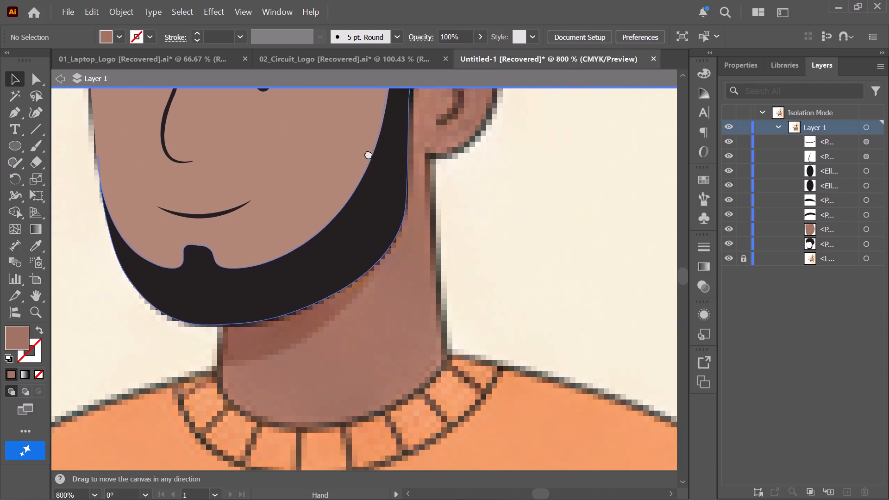
{"action": "left_click_drag", "start_coordinate": [369, 154], "coordinate": [369, 146]}
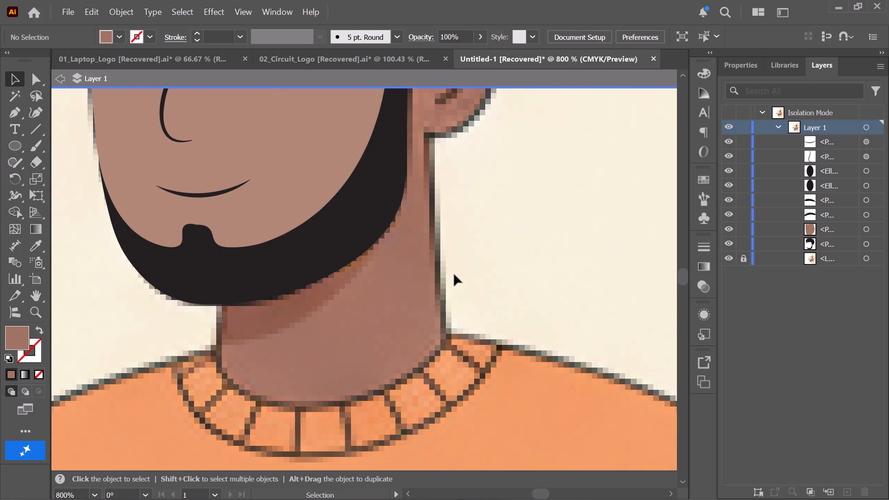
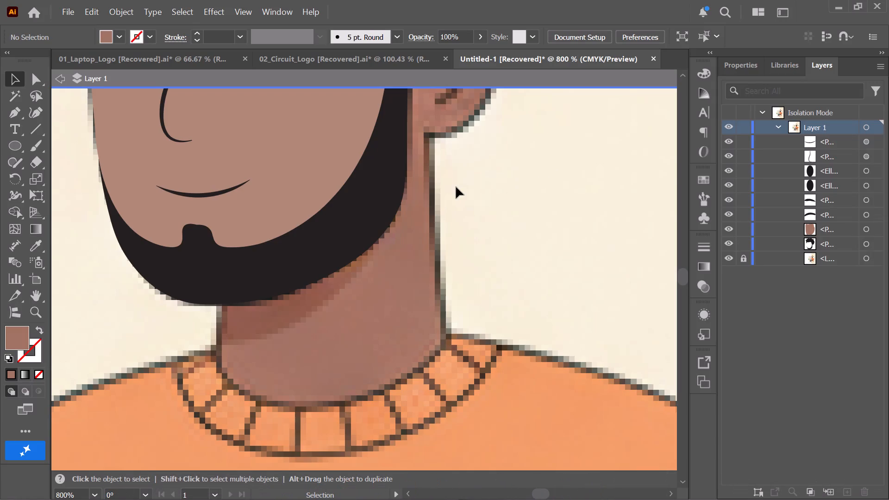
Start a Pen path on the ear, placing straight-segment anchors from the beard edge over the ear's top to its upper outer rim.
{"action": "key", "text": "space"}
{"action": "key", "text": "space"}
{"action": "key", "text": "space"}
{"action": "key", "text": "space"}
{"action": "key", "text": "space"}
{"action": "key", "text": "space"}
{"action": "key", "text": "space"}
{"action": "key", "text": "space"}
{"action": "key", "text": "space"}
{"action": "key", "text": "space"}
{"action": "key", "text": "space"}
{"action": "key", "text": "space"}
{"action": "key", "text": "space"}
{"action": "key", "text": "space"}
{"action": "key", "text": "space"}
{"action": "key", "text": "space"}
{"action": "left_click_drag", "start_coordinate": [456, 169], "coordinate": [396, 312]}
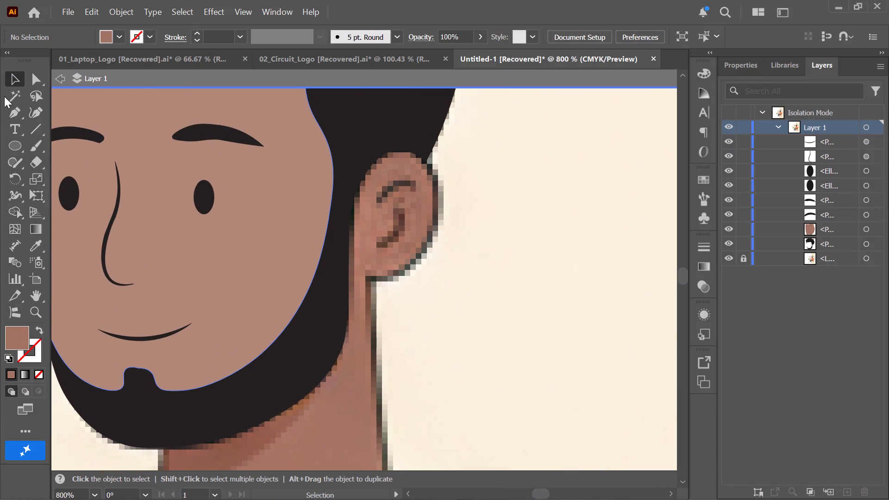
{"action": "left_click", "coordinate": [16, 112]}
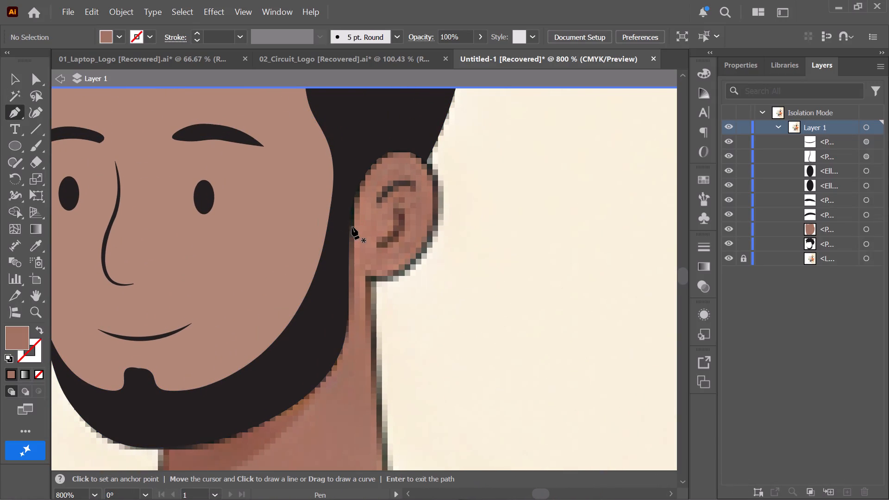
{"action": "left_click", "coordinate": [351, 225]}
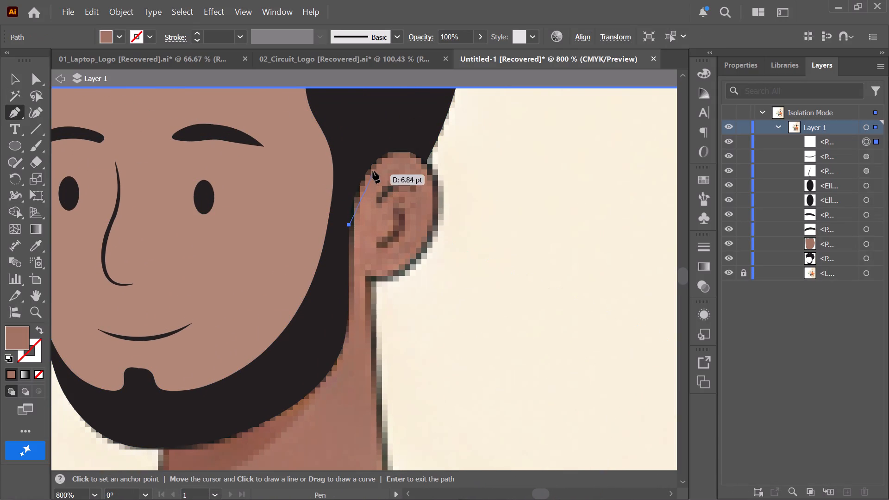
{"action": "left_click", "coordinate": [374, 166]}
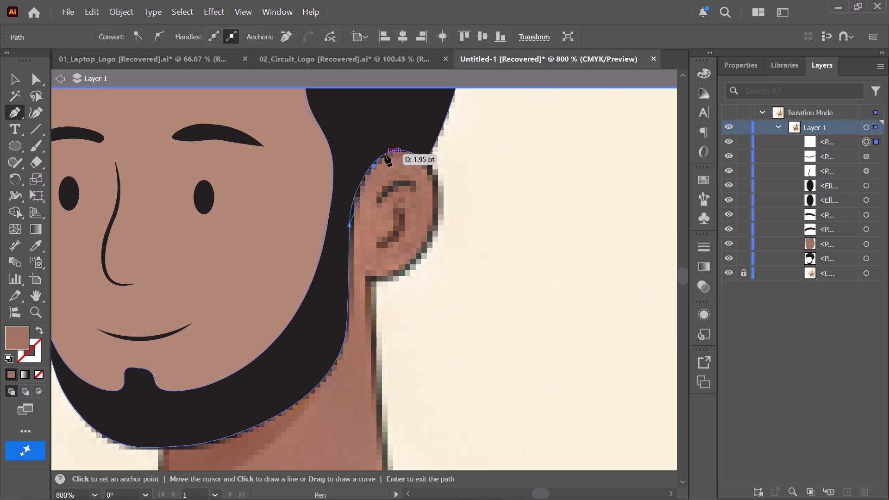
{"action": "left_click", "coordinate": [413, 153]}
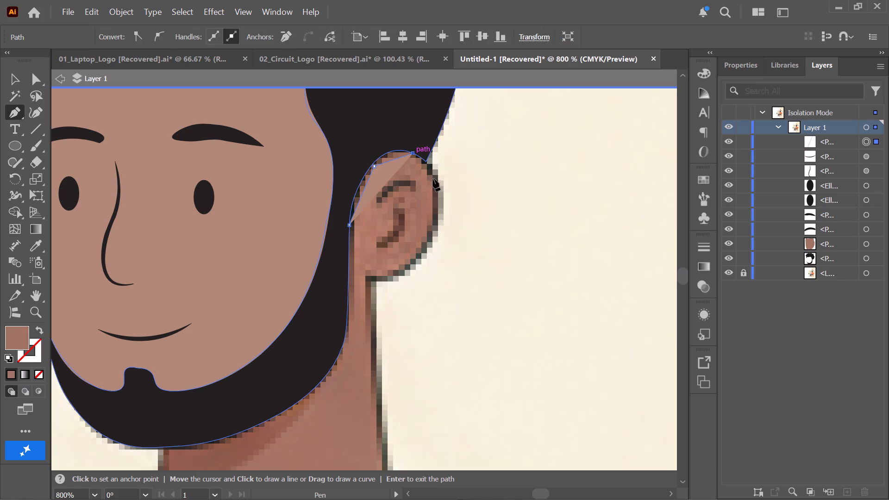
{"action": "left_click", "coordinate": [435, 182]}
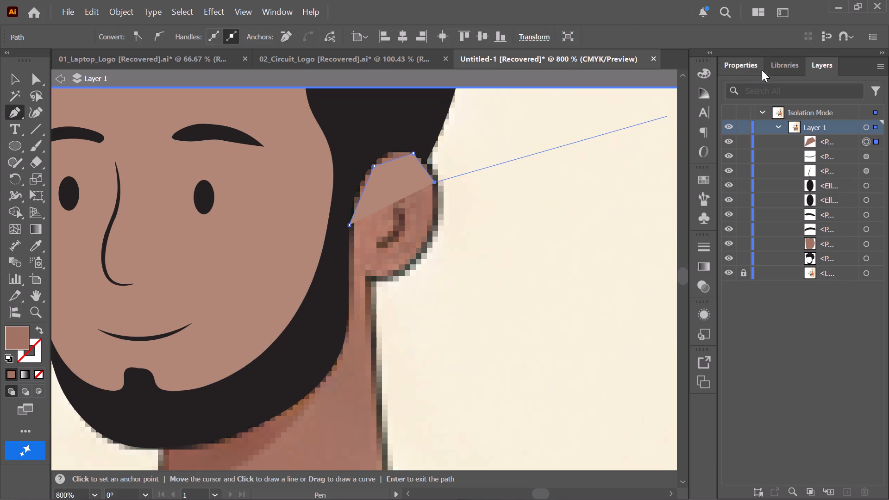
Style the open ear path with no fill and a CMYK Red stroke of 0.25 pt.
{"action": "left_click", "coordinate": [745, 69]}
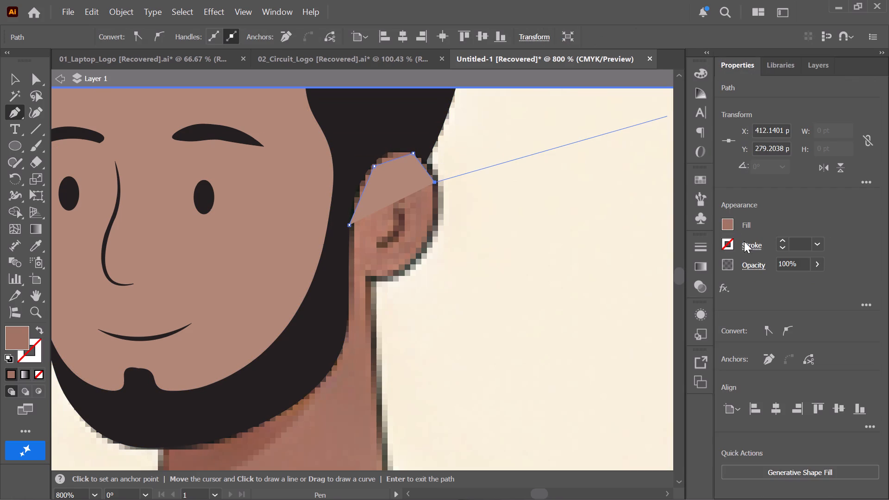
{"action": "left_click", "coordinate": [780, 241]}
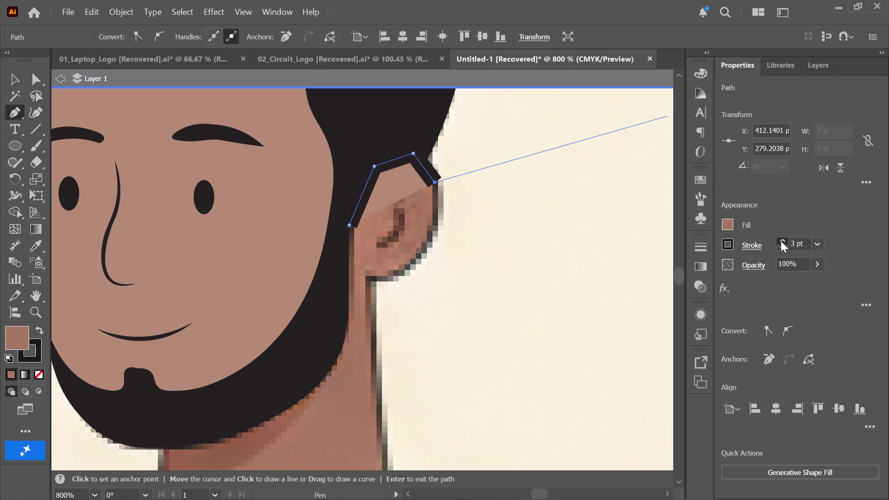
{"action": "triple_click", "coordinate": [782, 249]}
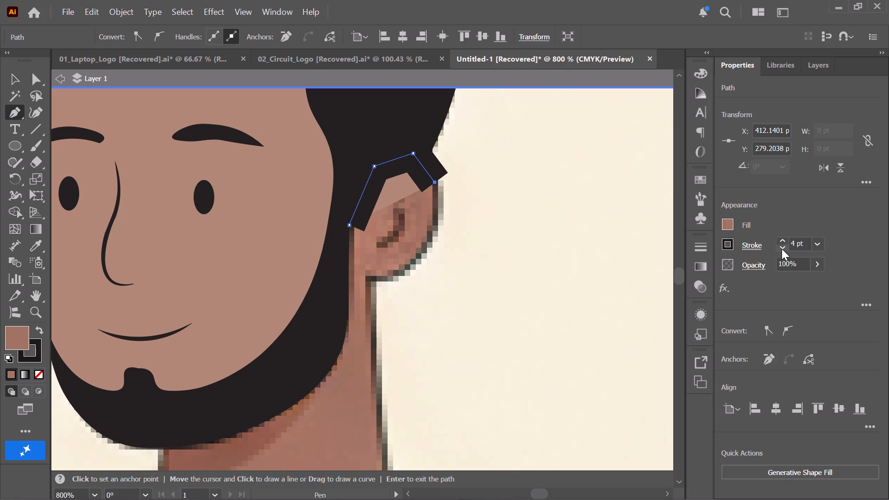
{"action": "left_click", "coordinate": [782, 249]}
{"action": "double_click", "coordinate": [782, 249]}
{"action": "left_click", "coordinate": [781, 247]}
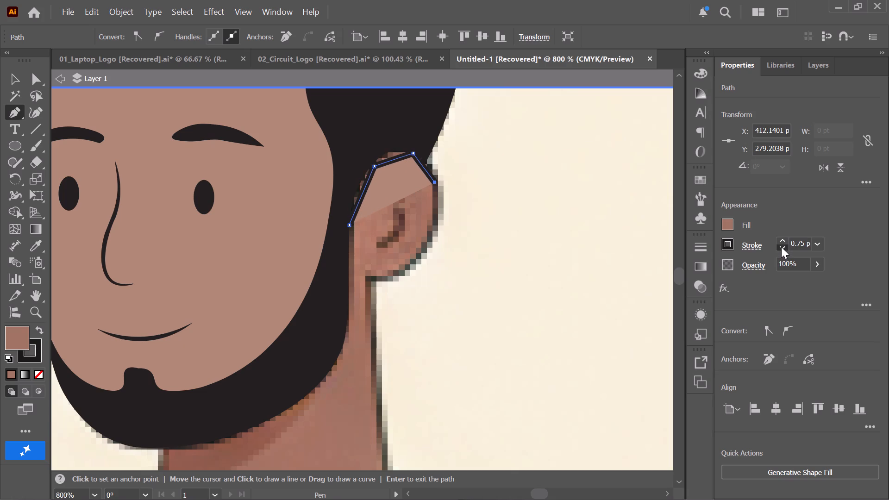
{"action": "left_click", "coordinate": [781, 247]}
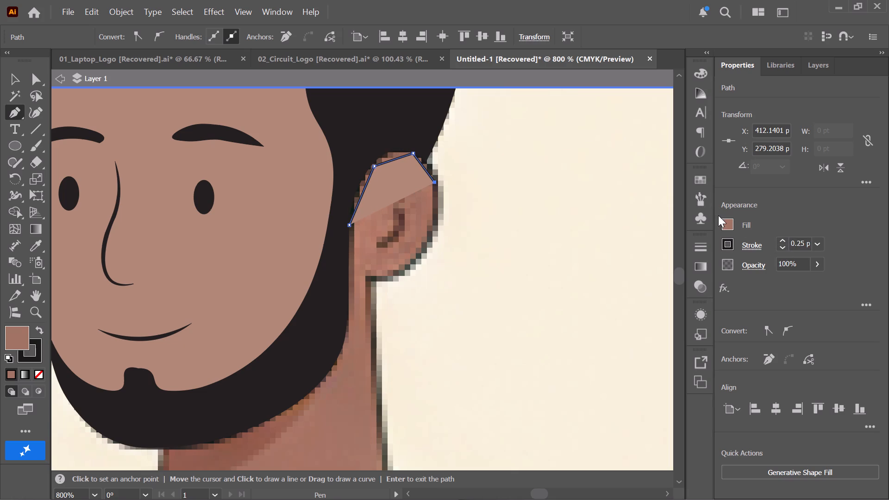
{"action": "left_click", "coordinate": [723, 219]}
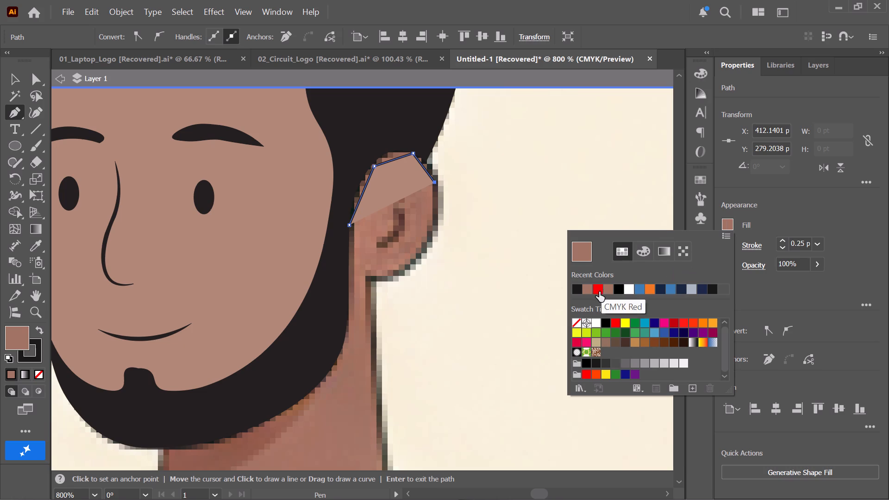
{"action": "left_click", "coordinate": [599, 292]}
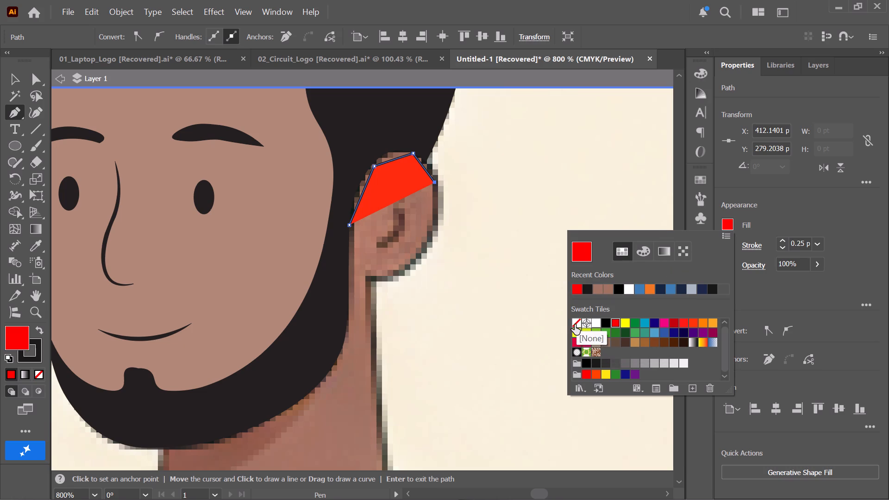
{"action": "left_click", "coordinate": [575, 325]}
{"action": "left_click", "coordinate": [753, 237]}
{"action": "left_click", "coordinate": [727, 248]}
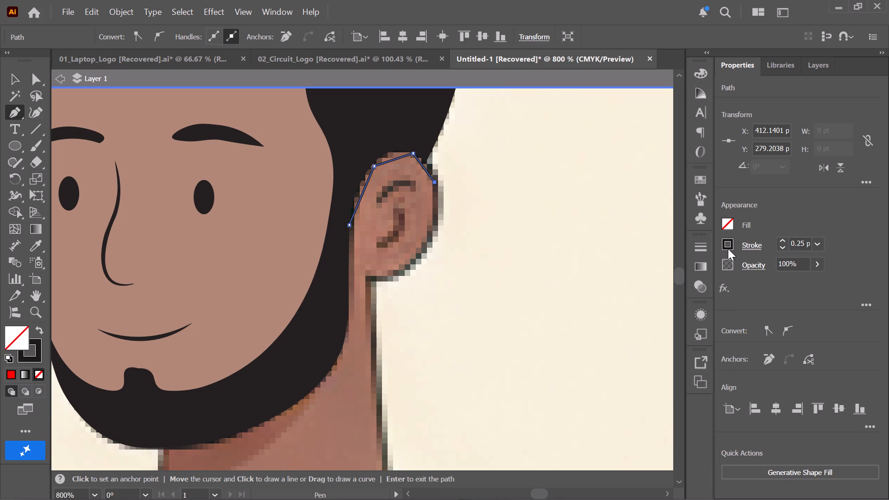
{"action": "left_click", "coordinate": [577, 310]}
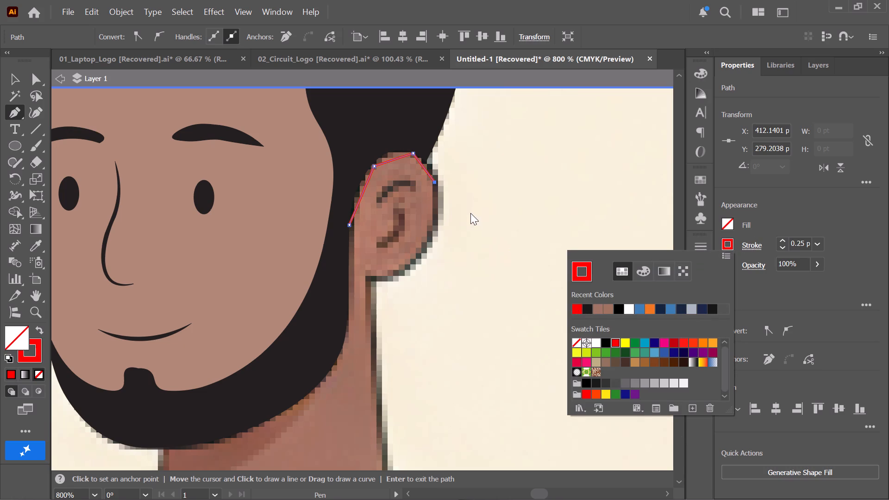
{"action": "left_click", "coordinate": [439, 207]}
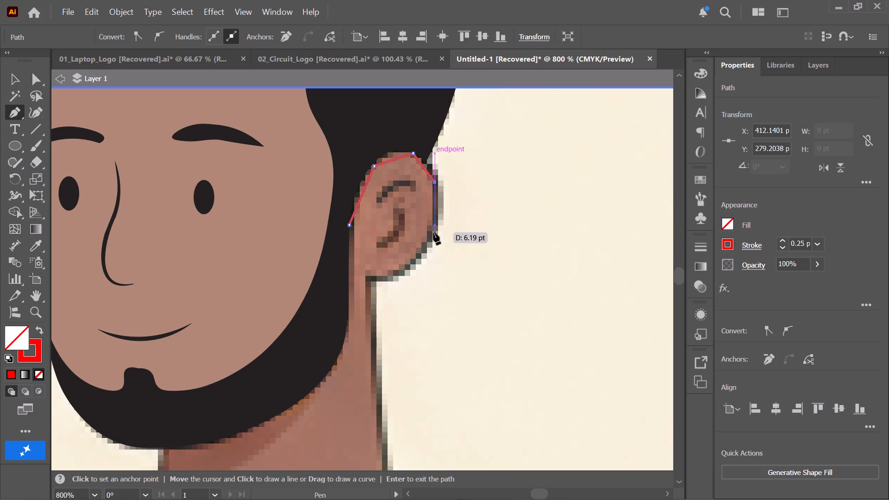
Continue the path with straight segments down the ear's outer rim to where the lobe meets the neck.
{"action": "left_click", "coordinate": [433, 232]}
{"action": "left_click", "coordinate": [413, 263]}
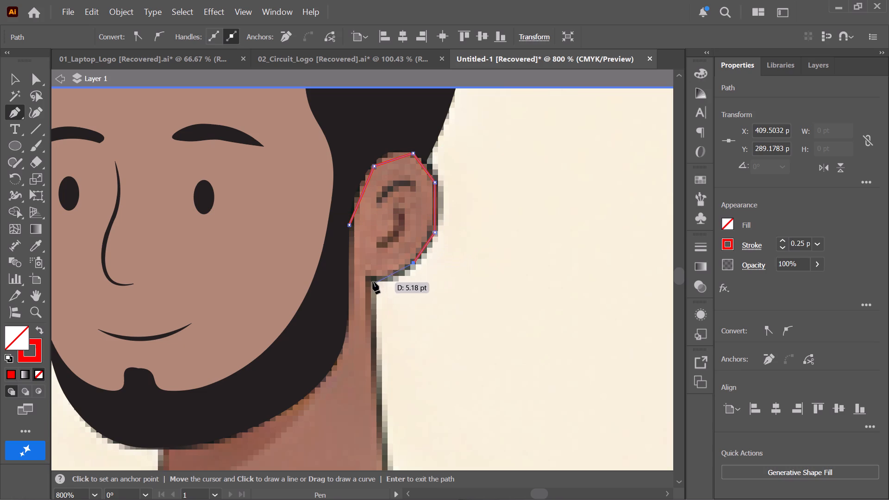
{"action": "left_click", "coordinate": [368, 278]}
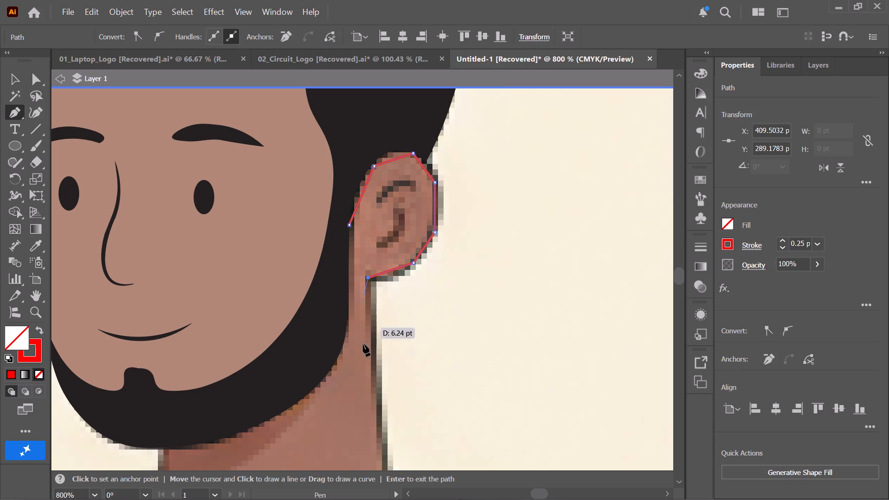
Extend the path down the neck below the ear and along the sweater's neckline to the neck's opposite side.
{"action": "key", "text": "space"}
{"action": "key", "text": "space"}
{"action": "key", "text": "space"}
{"action": "key", "text": "space"}
{"action": "key", "text": "space"}
{"action": "key", "text": "space"}
{"action": "key", "text": "space"}
{"action": "key", "text": "space"}
{"action": "key", "text": "space"}
{"action": "key", "text": "space"}
{"action": "key", "text": "space"}
{"action": "key", "text": "space"}
{"action": "left_click_drag", "start_coordinate": [369, 365], "coordinate": [356, 196]}
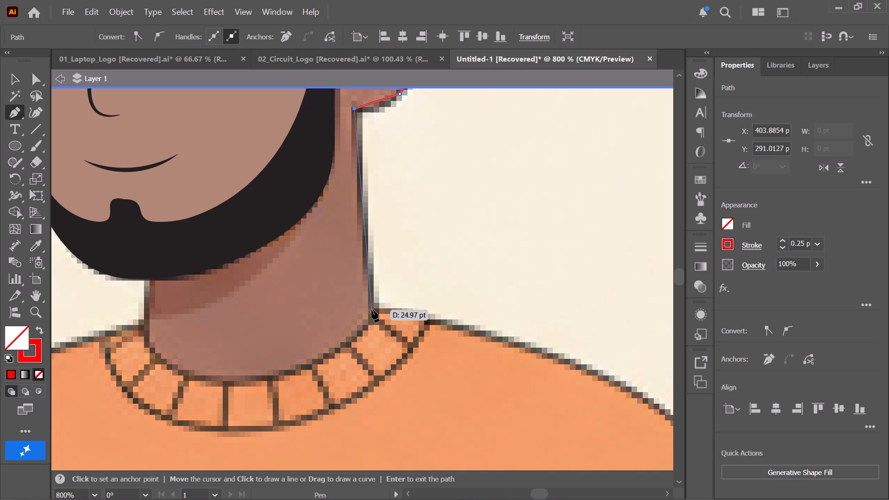
{"action": "left_click", "coordinate": [376, 308]}
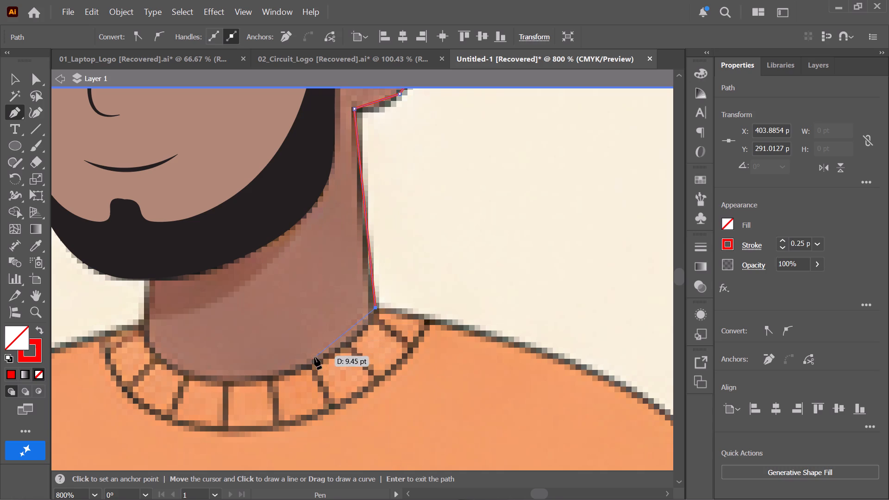
{"action": "left_click", "coordinate": [303, 368]}
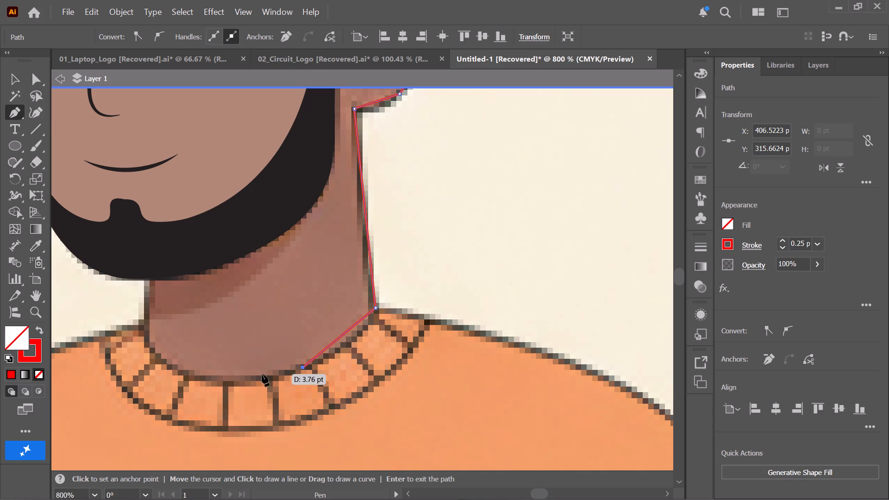
{"action": "left_click", "coordinate": [172, 367]}
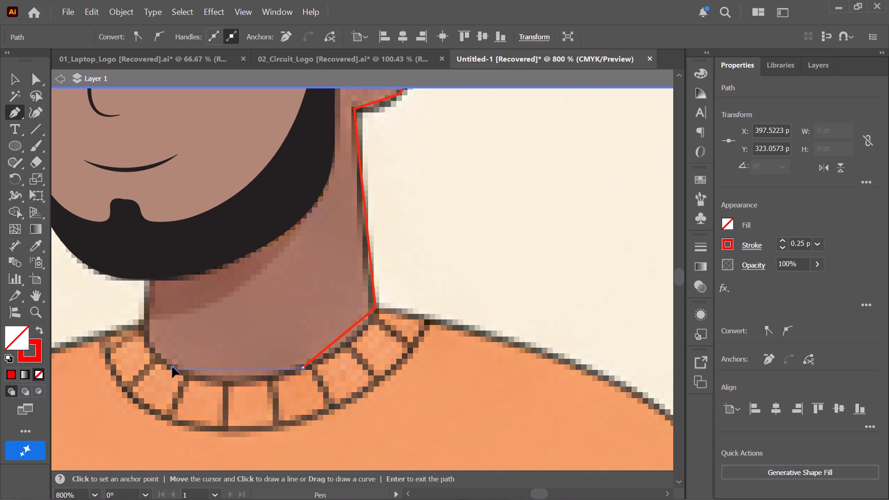
{"action": "left_click", "coordinate": [145, 334]}
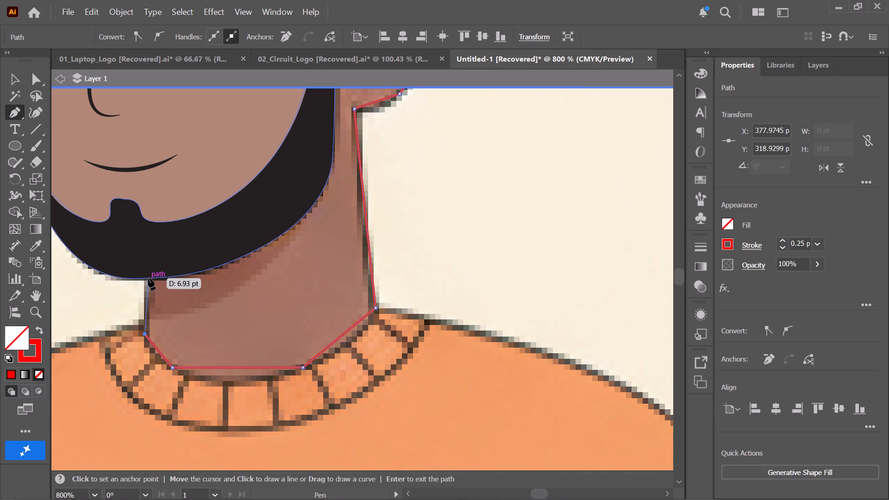
Trace up the neck to the beard, follow the beard's lower edge to the ear, and close the path at its starting anchor.
{"action": "left_click", "coordinate": [148, 278]}
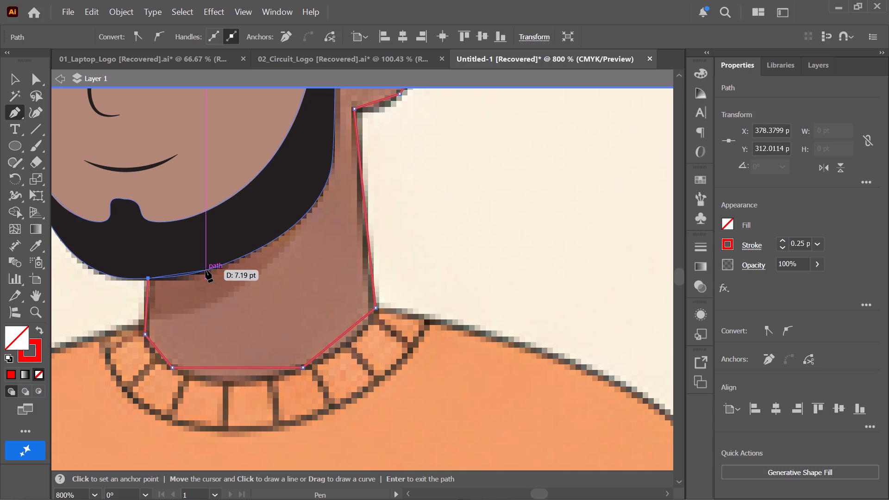
{"action": "left_click", "coordinate": [207, 270]}
{"action": "left_click", "coordinate": [280, 235]}
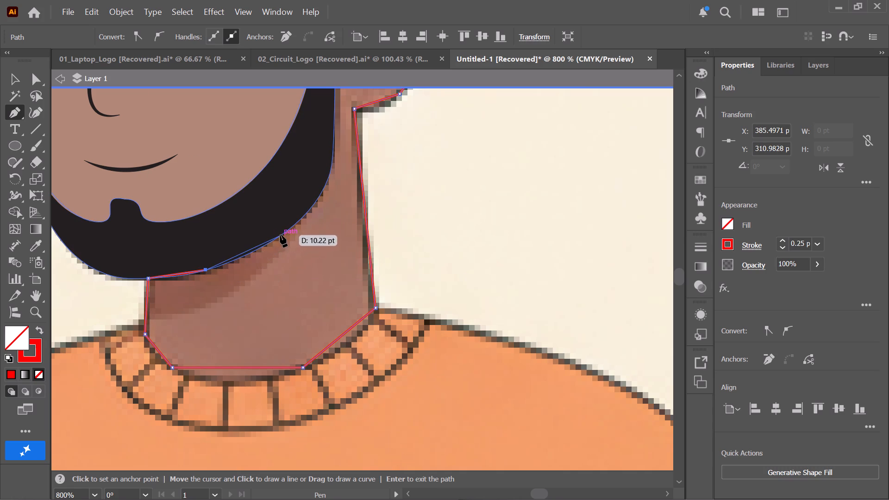
{"action": "left_click", "coordinate": [329, 171]}
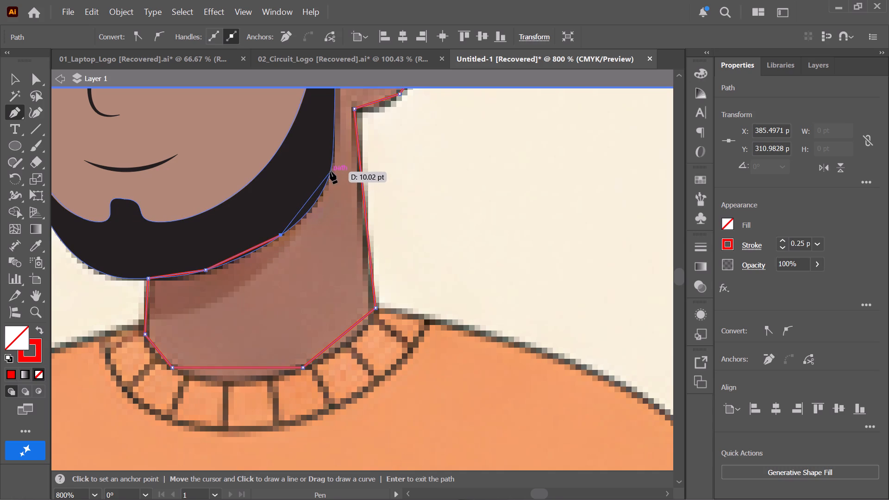
{"action": "key", "text": "space"}
{"action": "key", "text": "space"}
{"action": "key", "text": "space"}
{"action": "key", "text": "space"}
{"action": "key", "text": "space"}
{"action": "key", "text": "space"}
{"action": "key", "text": "space"}
{"action": "key", "text": "space"}
{"action": "key", "text": "space"}
{"action": "key", "text": "space"}
{"action": "key", "text": "space"}
{"action": "key", "text": "space"}
{"action": "left_click_drag", "start_coordinate": [341, 143], "coordinate": [335, 231]}
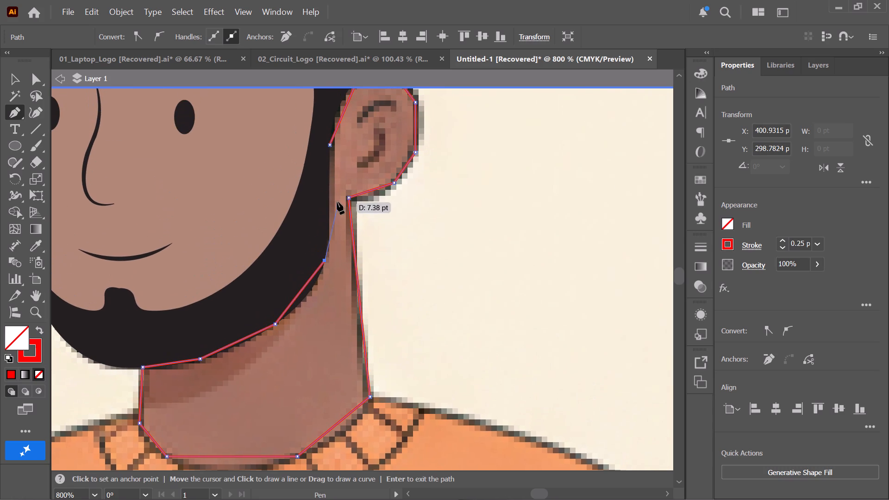
{"action": "left_click", "coordinate": [329, 191]}
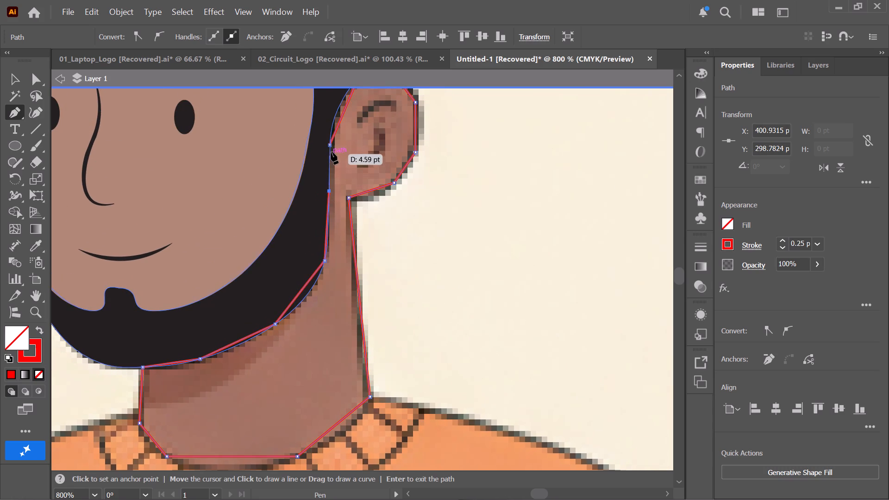
{"action": "left_click", "coordinate": [332, 145]}
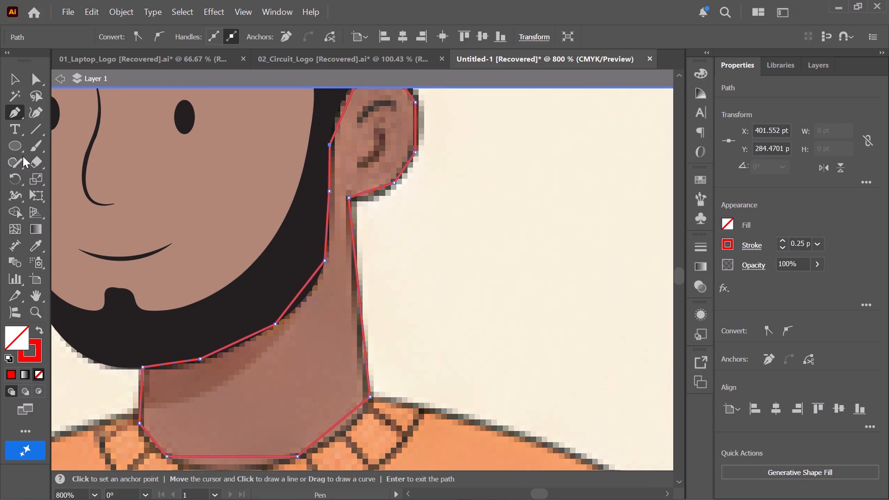
Convert the corner anchors around the ear's lobe, outer rim and top to smooth curves with the Curvature tool.
{"action": "left_click", "coordinate": [35, 118]}
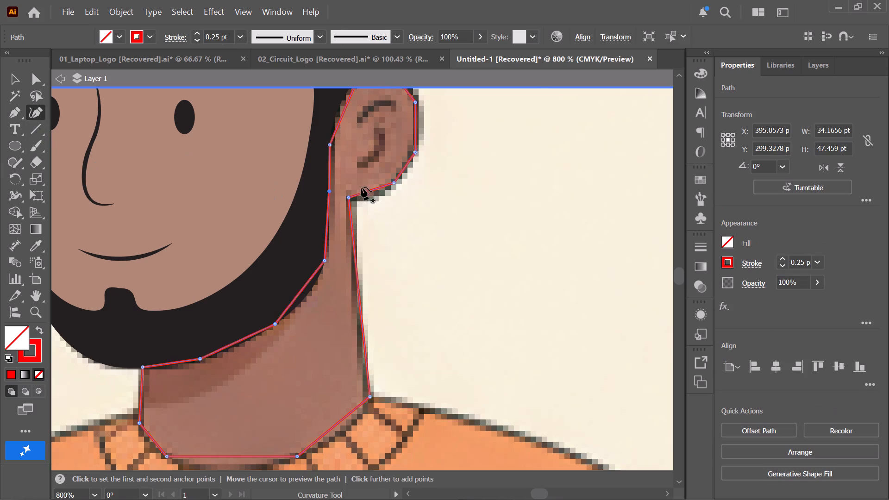
{"action": "double_click", "coordinate": [394, 181]}
{"action": "double_click", "coordinate": [416, 151]}
{"action": "key", "text": "space"}
{"action": "key", "text": "space"}
{"action": "key", "text": "space"}
{"action": "key", "text": "space"}
{"action": "key", "text": "space"}
{"action": "key", "text": "space"}
{"action": "key", "text": "space"}
{"action": "key", "text": "space"}
{"action": "left_click_drag", "start_coordinate": [416, 119], "coordinate": [412, 175]}
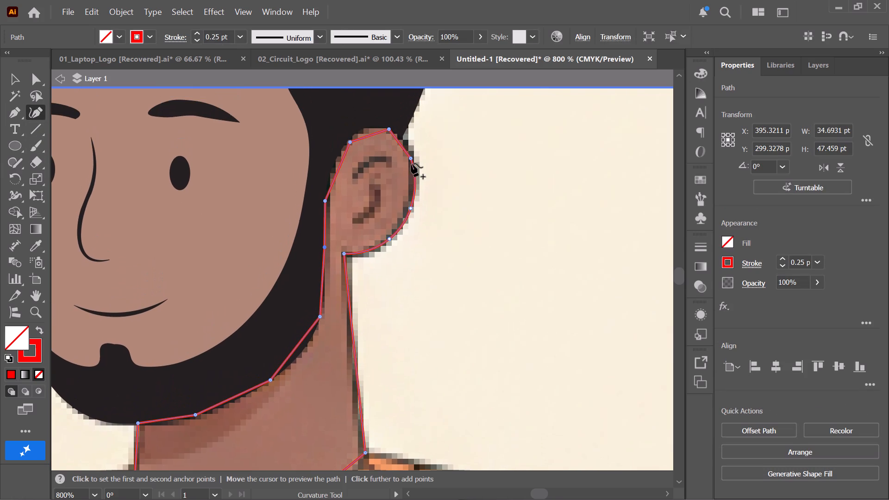
{"action": "double_click", "coordinate": [412, 157]}
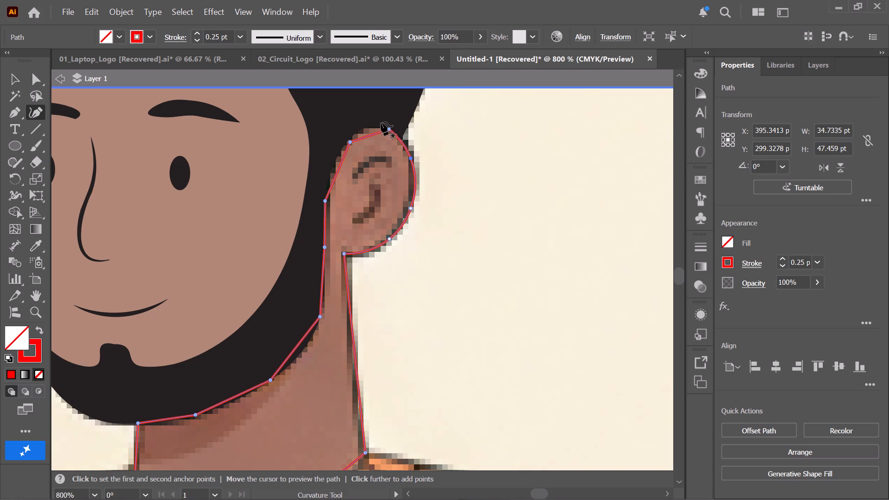
{"action": "double_click", "coordinate": [390, 129]}
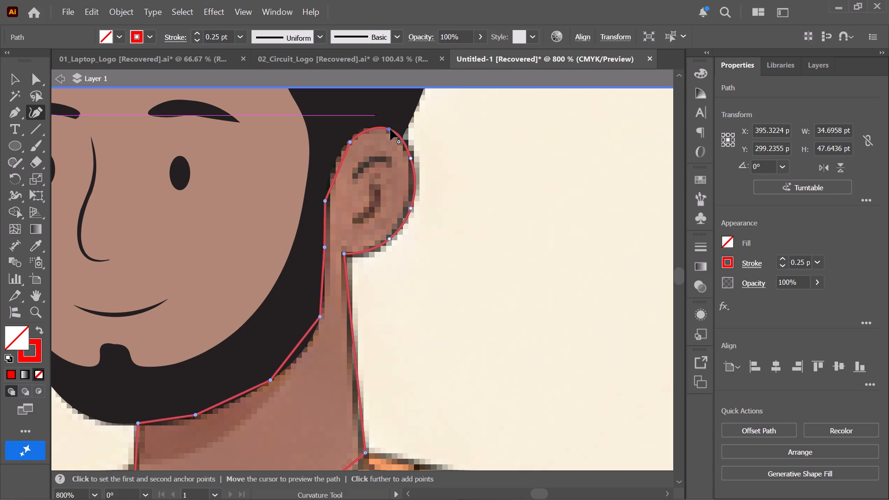
{"action": "double_click", "coordinate": [350, 141]}
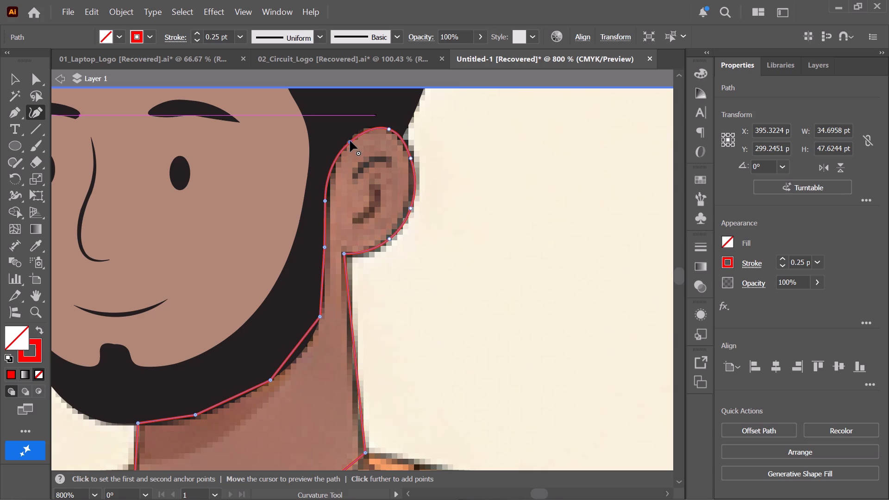
Smooth the path's beard-side edge from the inner ear down along the jaw to the neck, nudging the inner-ear anchor slightly up.
{"action": "double_click", "coordinate": [326, 247]}
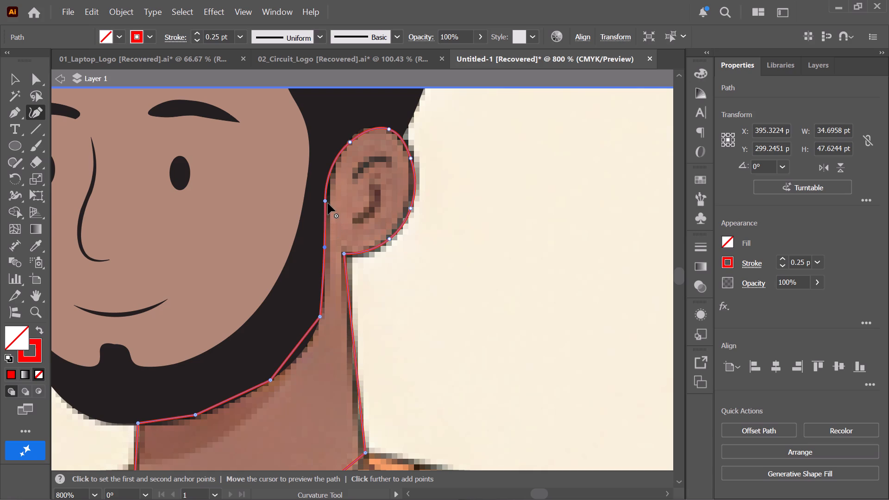
{"action": "double_click", "coordinate": [326, 201]}
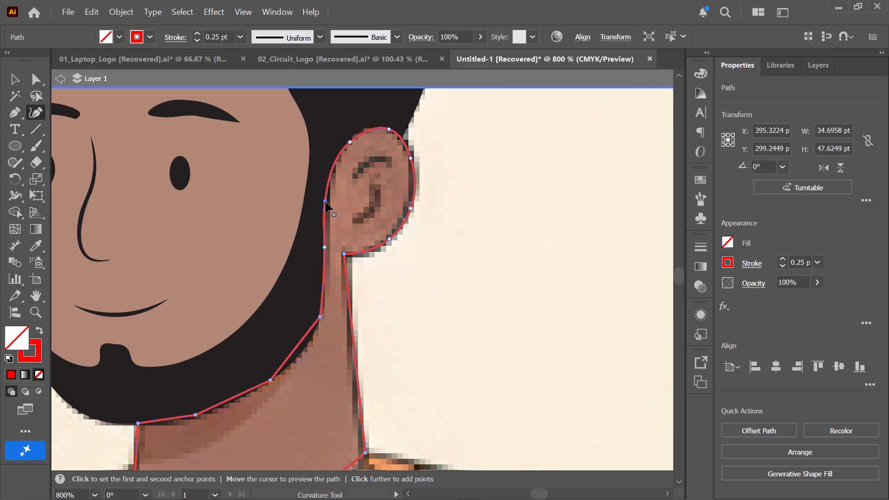
{"action": "left_click_drag", "start_coordinate": [326, 202], "coordinate": [327, 194]}
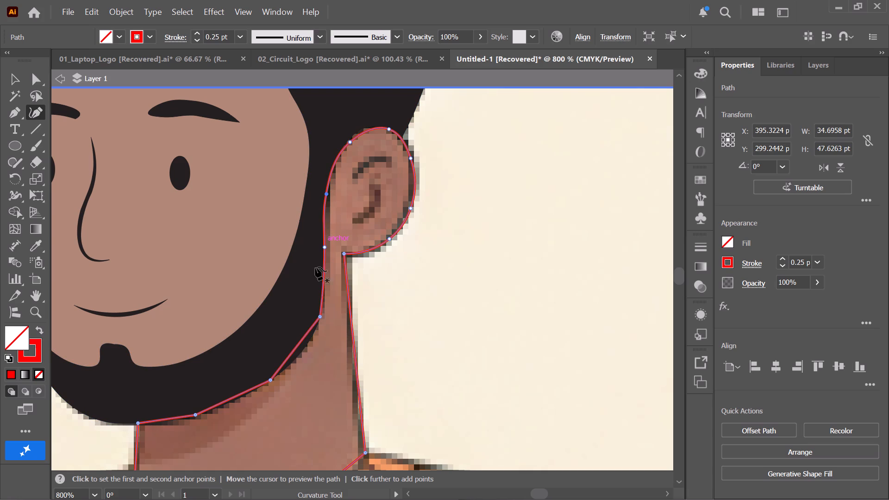
{"action": "double_click", "coordinate": [321, 316]}
{"action": "key", "text": "space"}
{"action": "key", "text": "space"}
{"action": "key", "text": "space"}
{"action": "key", "text": "space"}
{"action": "key", "text": "space"}
{"action": "key", "text": "space"}
{"action": "key", "text": "space"}
{"action": "key", "text": "space"}
{"action": "key", "text": "space"}
{"action": "left_click_drag", "start_coordinate": [282, 347], "coordinate": [284, 340]}
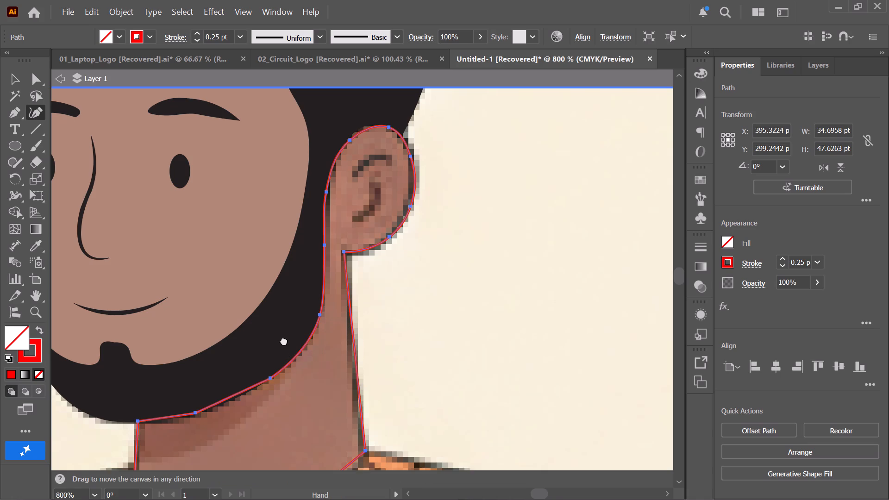
{"action": "left_click_drag", "start_coordinate": [284, 340], "coordinate": [356, 225]}
{"action": "double_click", "coordinate": [345, 257]}
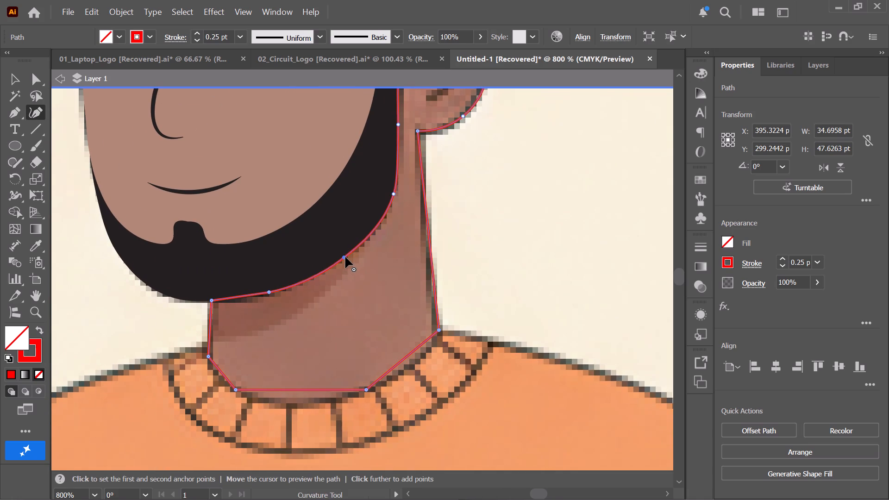
{"action": "double_click", "coordinate": [269, 293]}
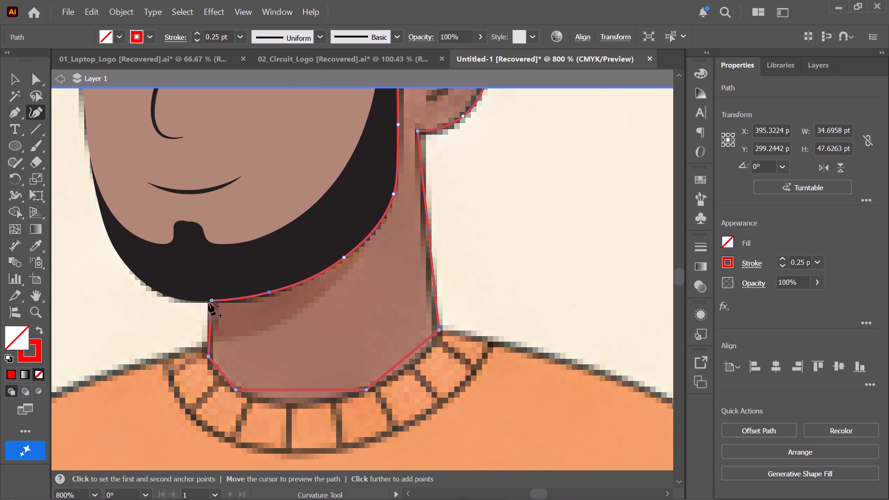
Curve the neck's bottom edge along the sweater neckline, repositioning its anchors and adding one at the lowest part.
{"action": "double_click", "coordinate": [236, 390]}
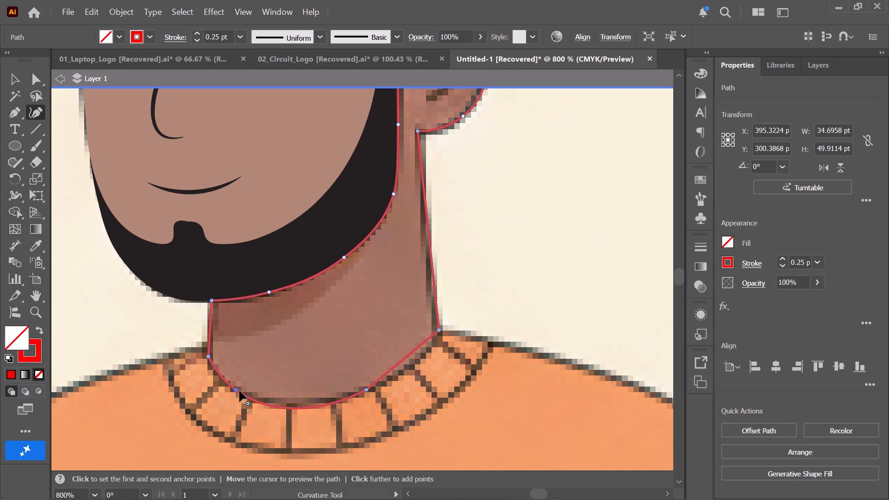
{"action": "left_click_drag", "start_coordinate": [367, 390], "coordinate": [382, 378]}
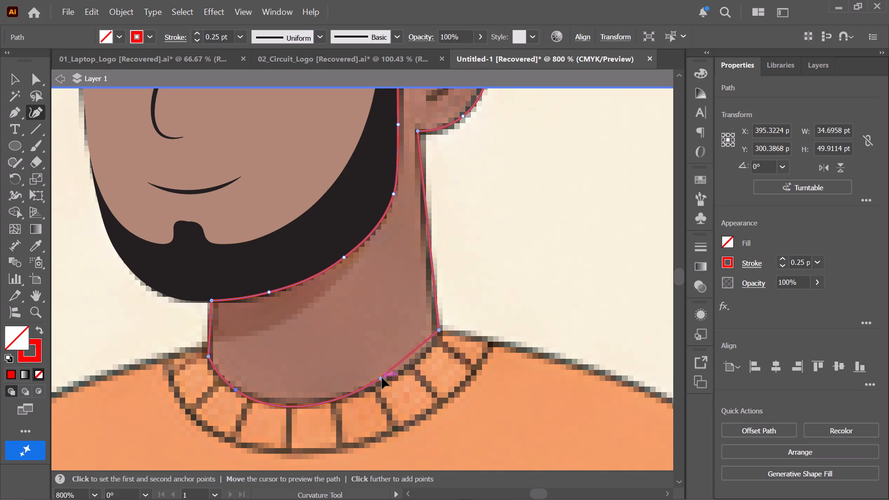
{"action": "left_click_drag", "start_coordinate": [382, 378], "coordinate": [387, 377]}
{"action": "double_click", "coordinate": [387, 377]}
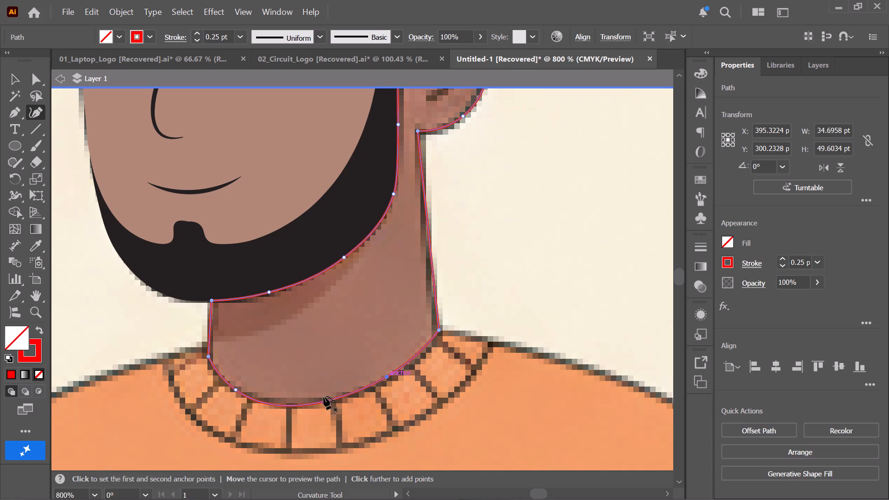
{"action": "left_click_drag", "start_coordinate": [298, 405], "coordinate": [302, 402]}
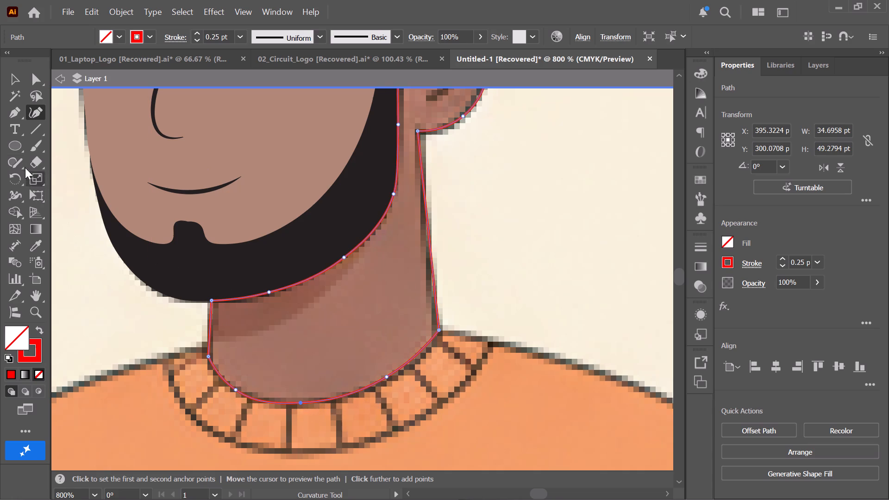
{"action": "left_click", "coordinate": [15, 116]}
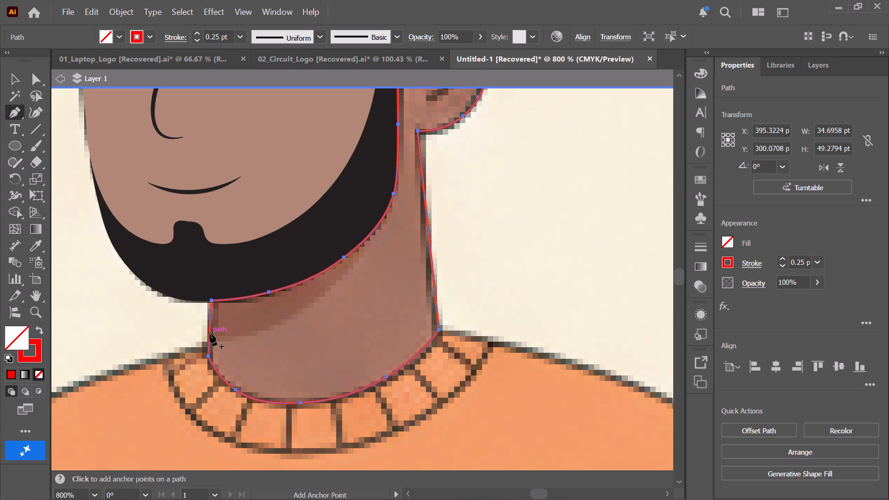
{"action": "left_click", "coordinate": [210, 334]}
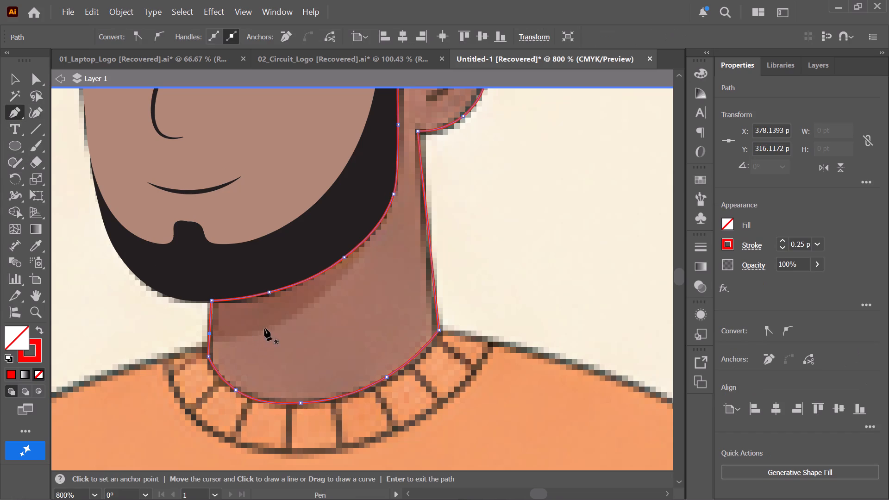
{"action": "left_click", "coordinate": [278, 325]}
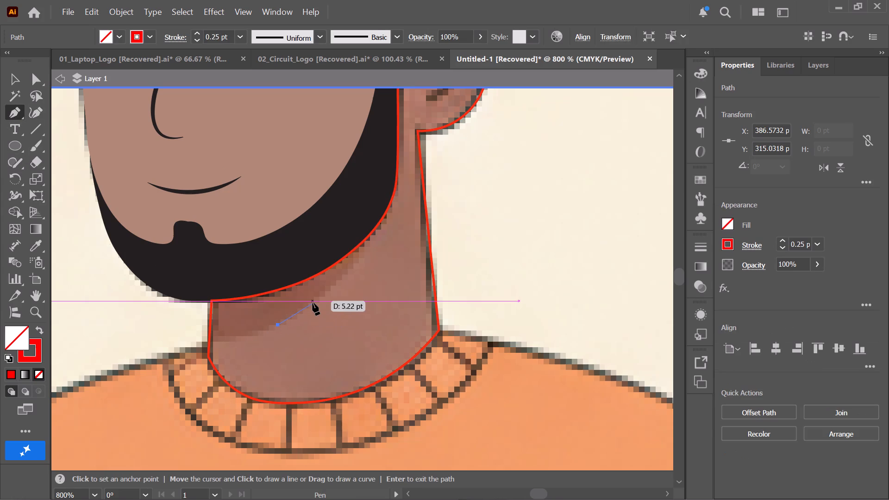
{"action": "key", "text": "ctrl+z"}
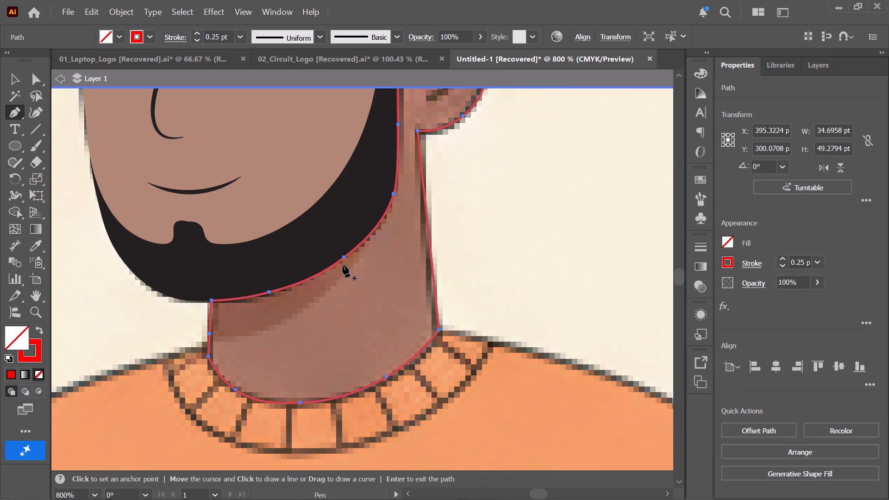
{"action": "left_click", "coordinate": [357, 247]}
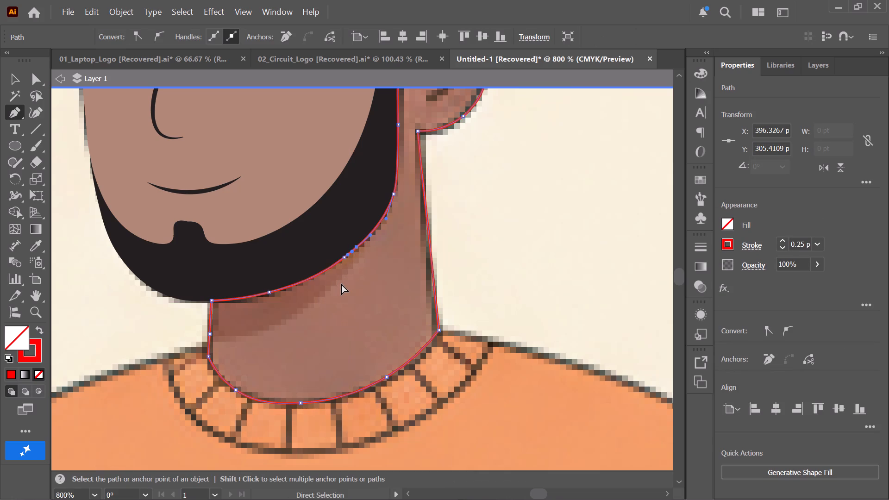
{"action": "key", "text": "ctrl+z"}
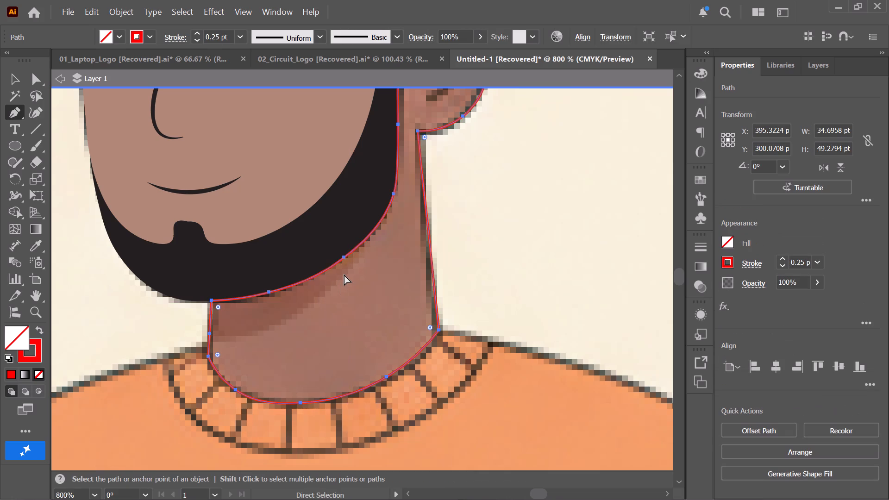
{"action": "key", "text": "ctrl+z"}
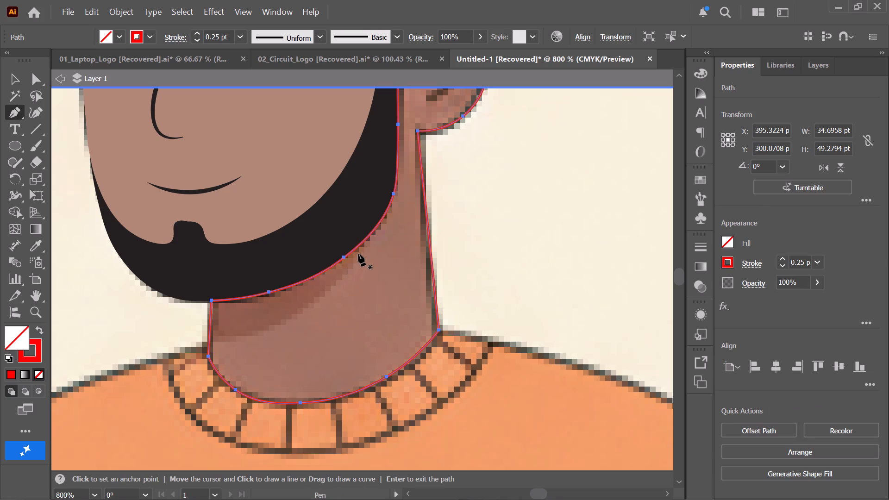
Draw a closed straight-segment Pen path around the neck shadow beneath the beard, about 18.7 by 11.5 pt.
{"action": "left_click", "coordinate": [358, 254]}
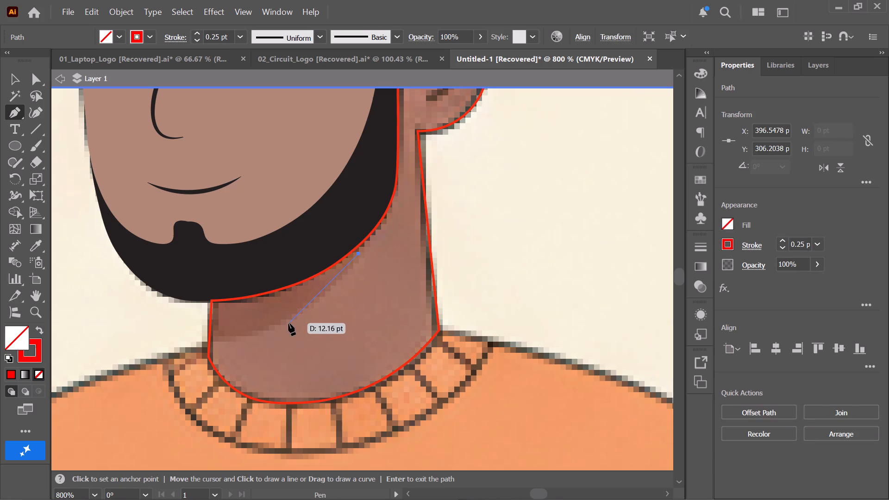
{"action": "left_click", "coordinate": [288, 323]}
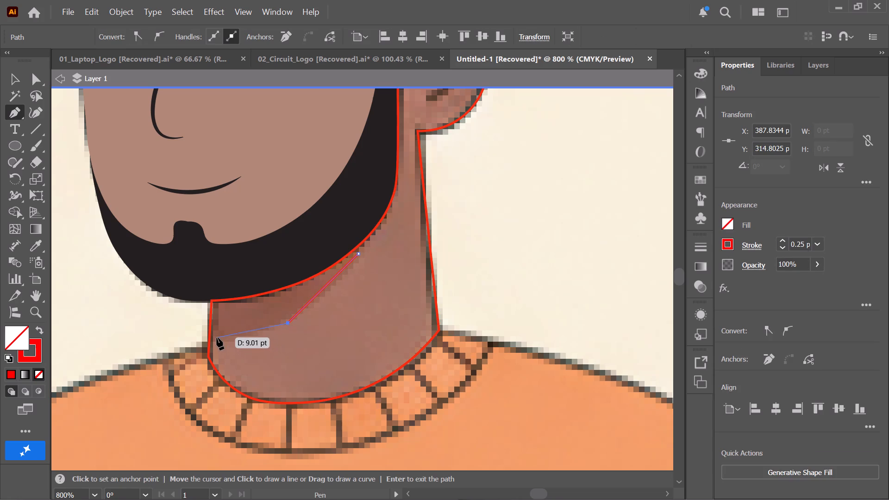
{"action": "left_click", "coordinate": [211, 337]}
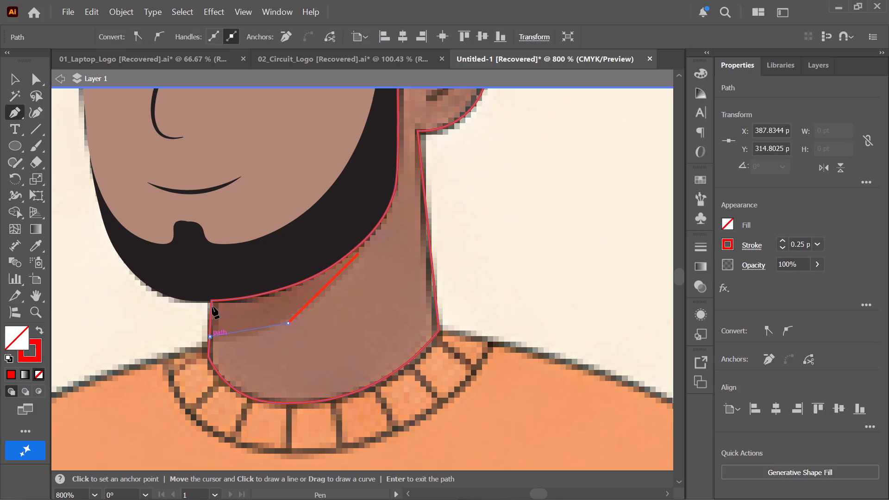
{"action": "left_click", "coordinate": [212, 302]}
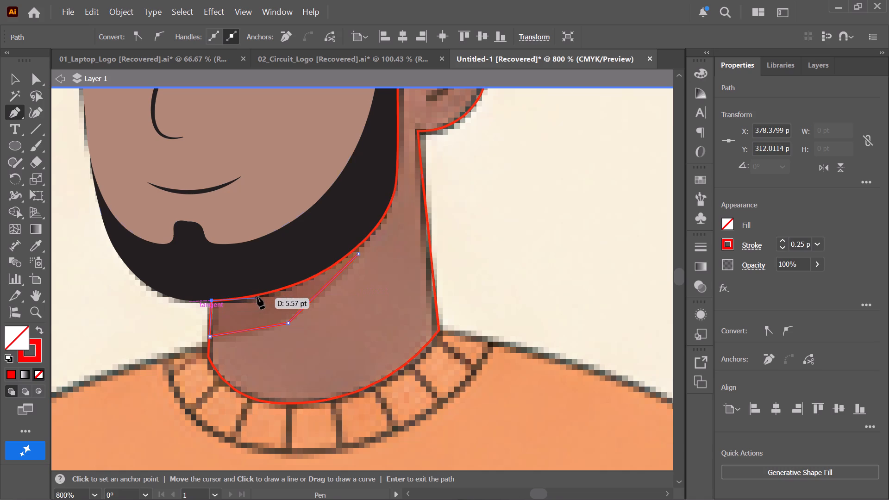
{"action": "left_click", "coordinate": [259, 294]}
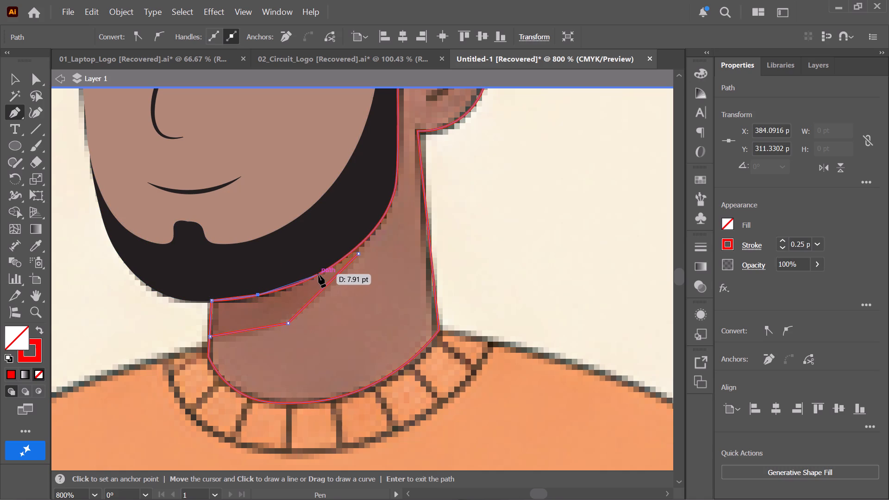
{"action": "left_click", "coordinate": [319, 274]}
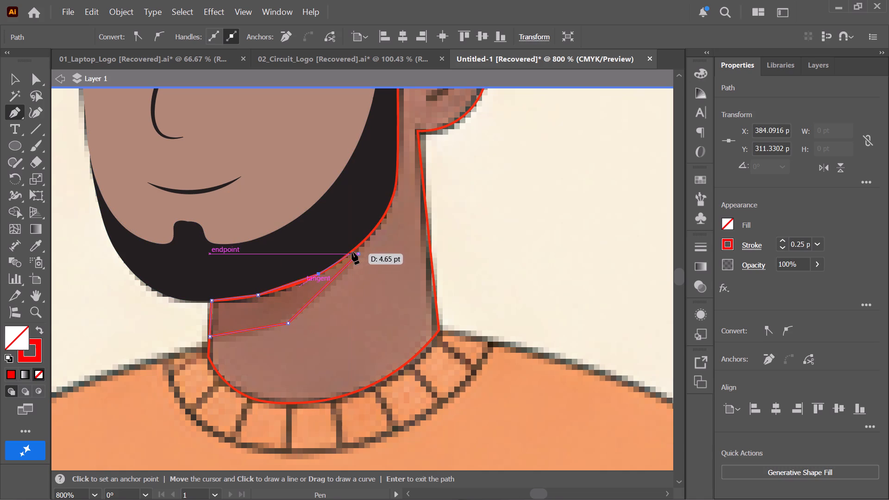
{"action": "left_click", "coordinate": [354, 248]}
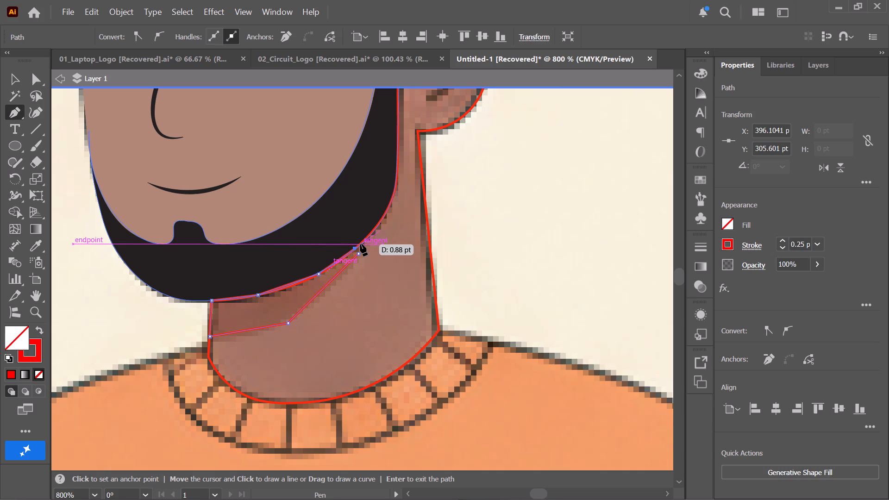
{"action": "left_click", "coordinate": [361, 243]}
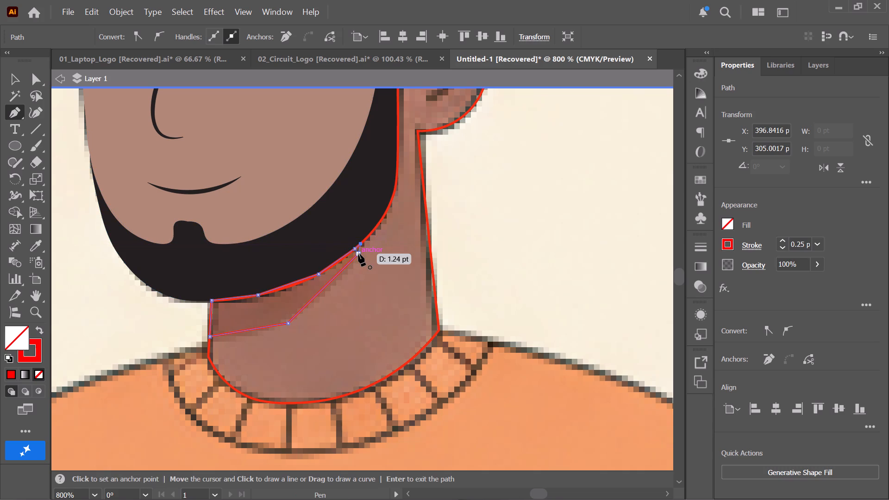
{"action": "left_click", "coordinate": [358, 254]}
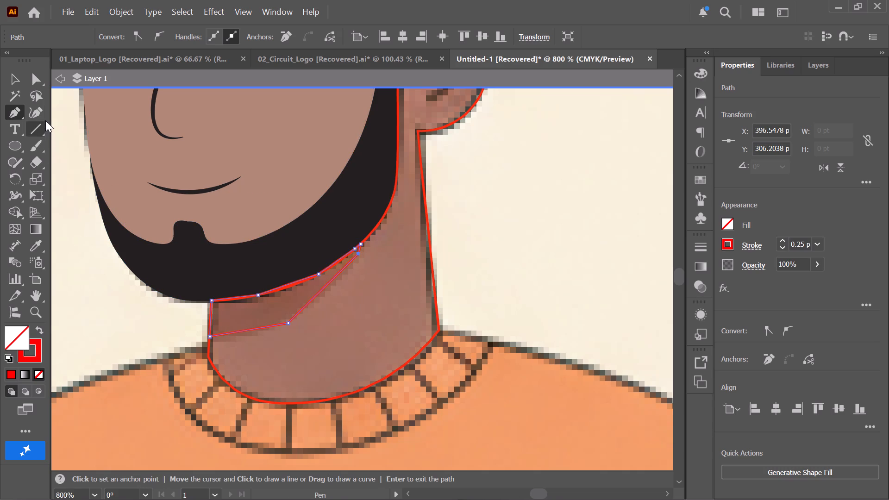
Convert the neck shadow's lower-edge, beard-side and upper-tip anchors to smooth curves with the Curvature tool, and deselect the path.
{"action": "left_click", "coordinate": [41, 114]}
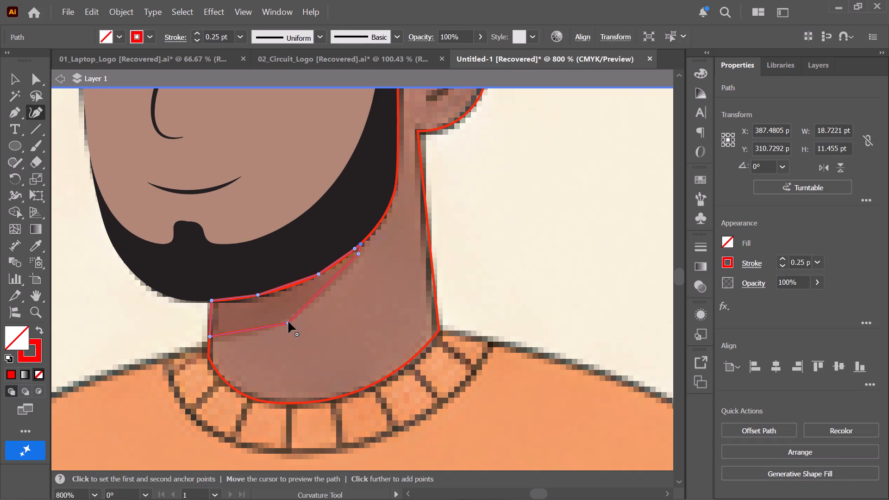
{"action": "double_click", "coordinate": [288, 322]}
{"action": "double_click", "coordinate": [289, 323]}
{"action": "double_click", "coordinate": [258, 295]}
{"action": "double_click", "coordinate": [258, 295]}
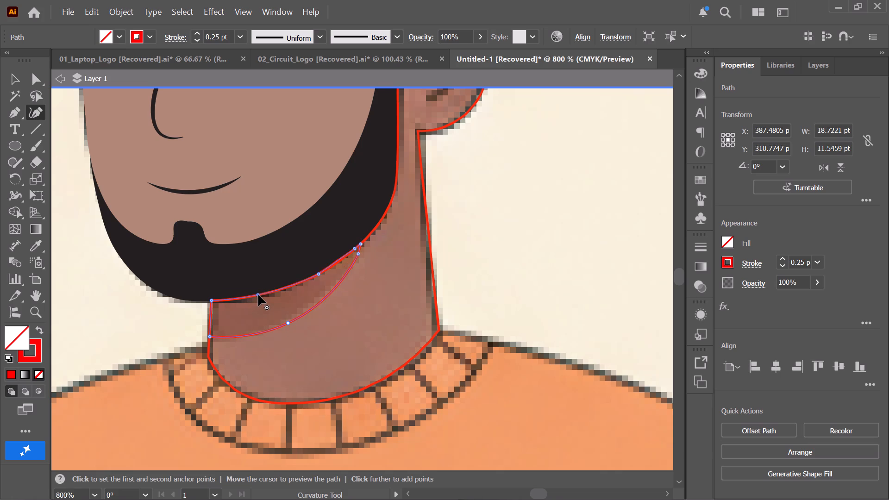
{"action": "double_click", "coordinate": [319, 274]}
{"action": "scroll", "coordinate": [366, 258], "scroll_direction": "up", "scroll_amount": 3, "text": "alt"}
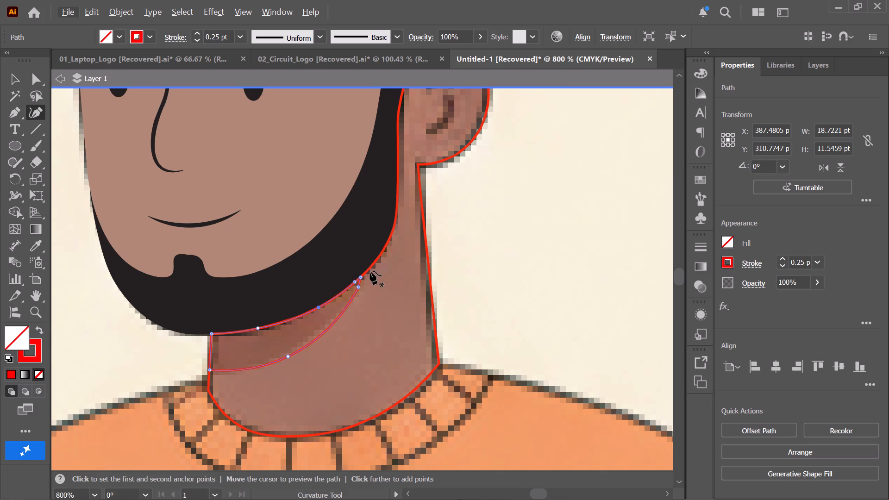
{"action": "scroll", "coordinate": [371, 281], "scroll_direction": "up", "scroll_amount": 4, "text": "alt"}
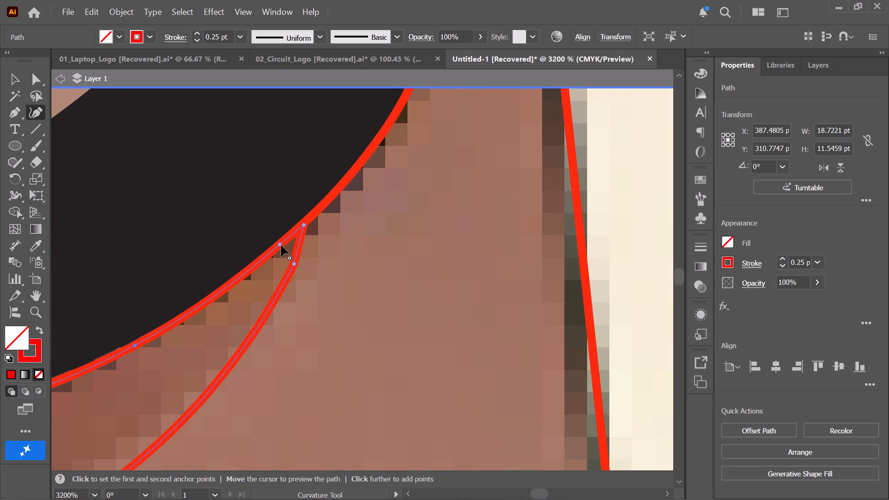
{"action": "double_click", "coordinate": [281, 245]}
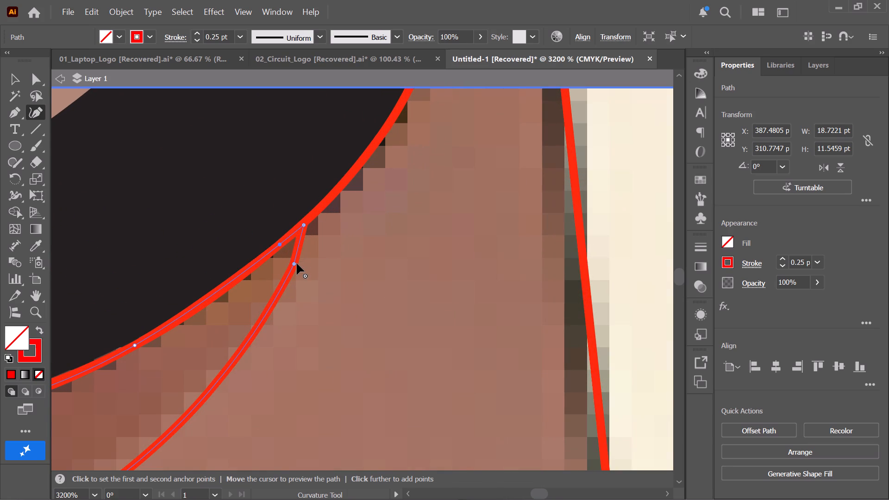
{"action": "double_click", "coordinate": [296, 264]}
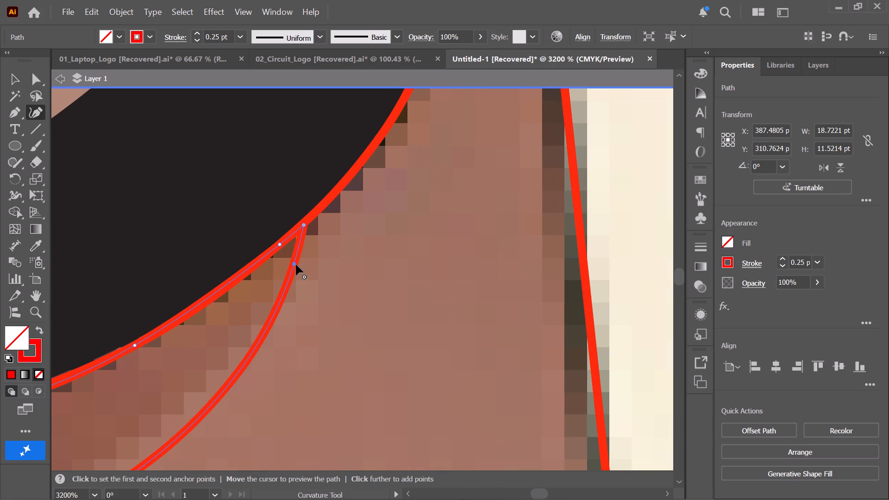
{"action": "scroll", "coordinate": [310, 250], "scroll_direction": "down", "scroll_amount": 4, "text": "alt"}
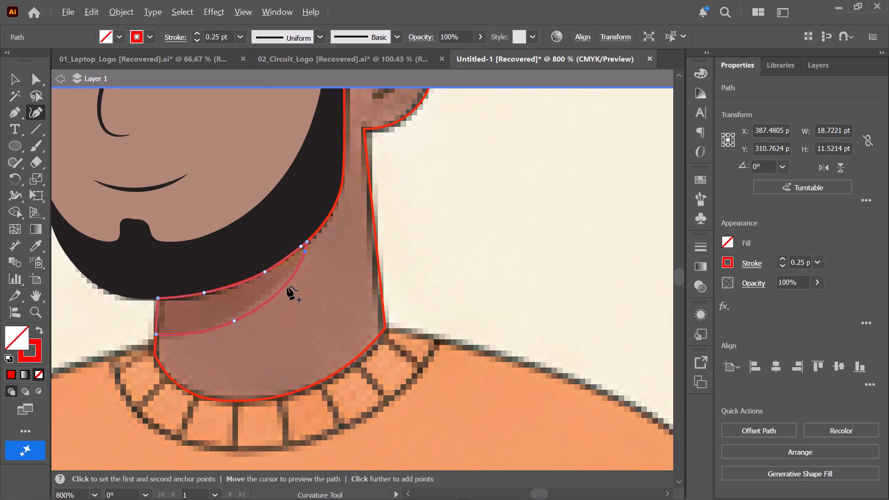
{"action": "scroll", "coordinate": [301, 272], "scroll_direction": "down", "scroll_amount": 1, "text": "alt"}
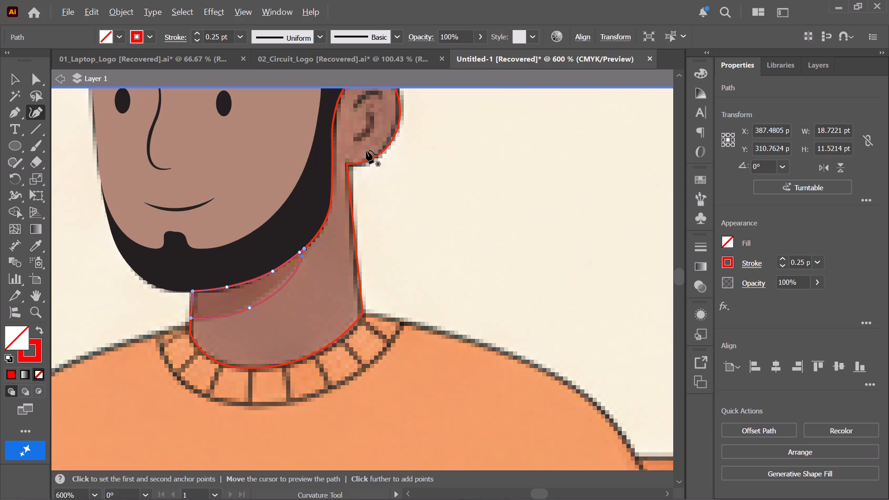
{"action": "left_click", "coordinate": [16, 86]}
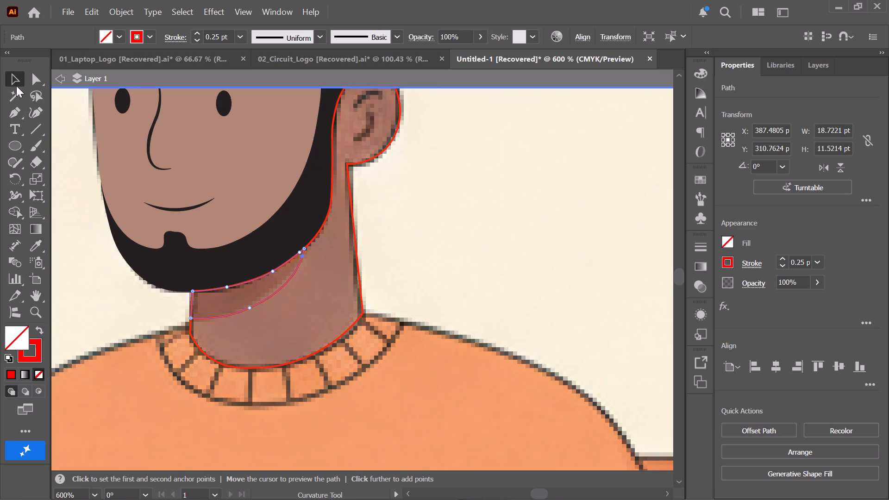
{"action": "left_click", "coordinate": [92, 256]}
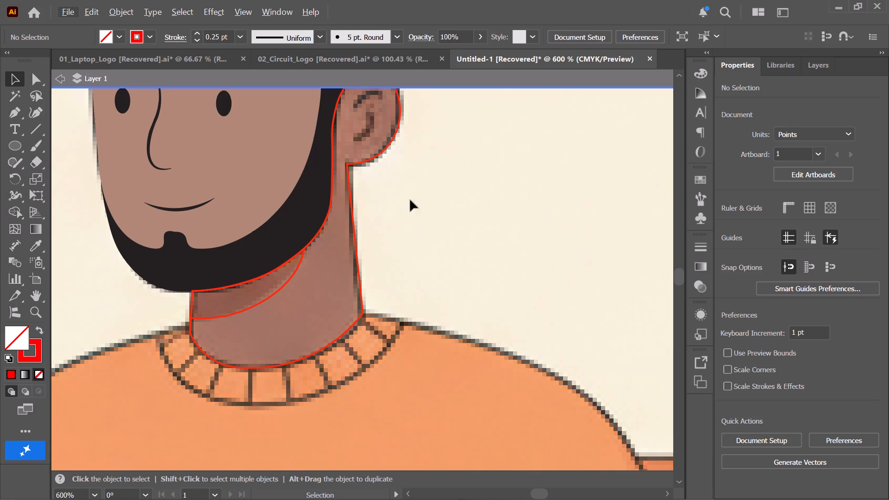
Draw a closed straight-segment Pen path around the lower hook-shaped crease inside the ear, about 3.7 by 5.2 pt.
{"action": "key", "text": "space"}
{"action": "key", "text": "space"}
{"action": "key", "text": "space"}
{"action": "key", "text": "space"}
{"action": "key", "text": "space"}
{"action": "key", "text": "space"}
{"action": "key", "text": "space"}
{"action": "key", "text": "space"}
{"action": "key", "text": "space"}
{"action": "key", "text": "space"}
{"action": "key", "text": "space"}
{"action": "key", "text": "space"}
{"action": "key", "text": "space"}
{"action": "left_click_drag", "start_coordinate": [427, 160], "coordinate": [417, 291]}
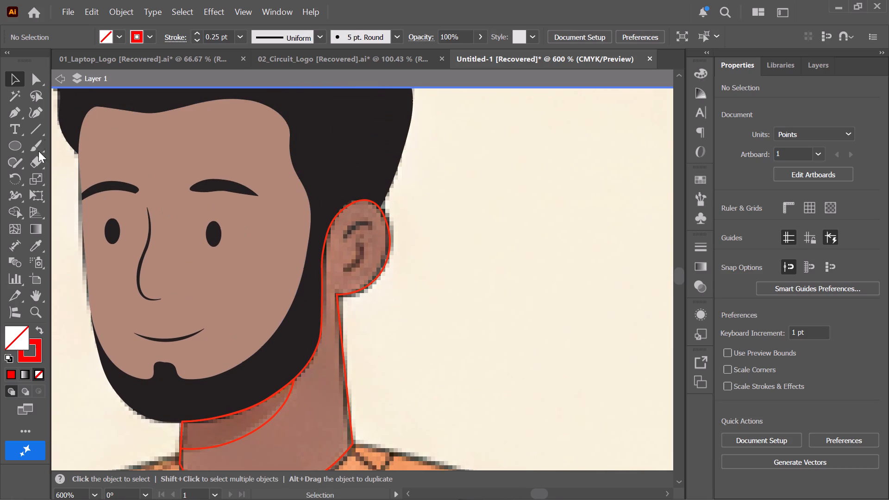
{"action": "left_click", "coordinate": [18, 118]}
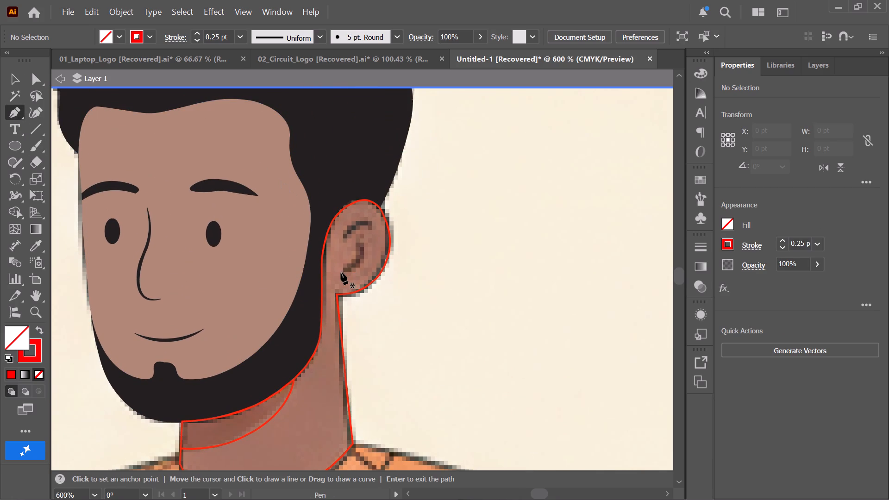
{"action": "scroll", "coordinate": [351, 271], "scroll_direction": "up", "scroll_amount": 4, "text": "alt"}
{"action": "left_click", "coordinate": [347, 284]}
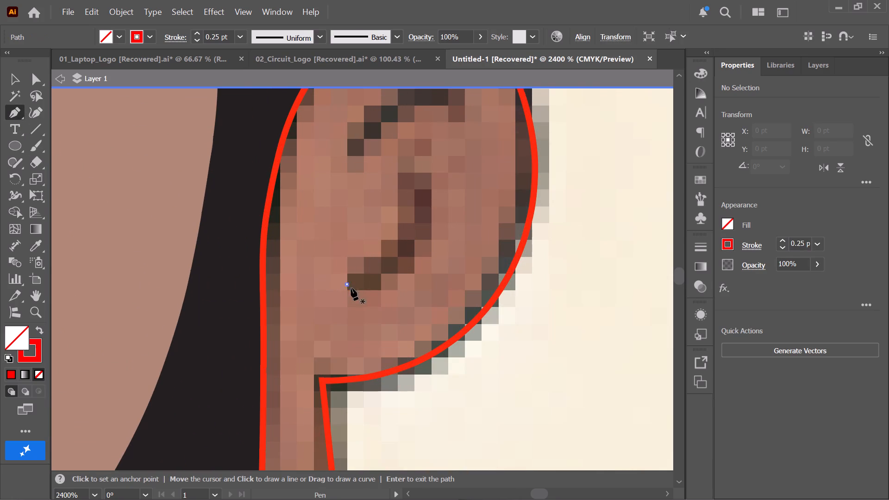
{"action": "left_click", "coordinate": [408, 269]}
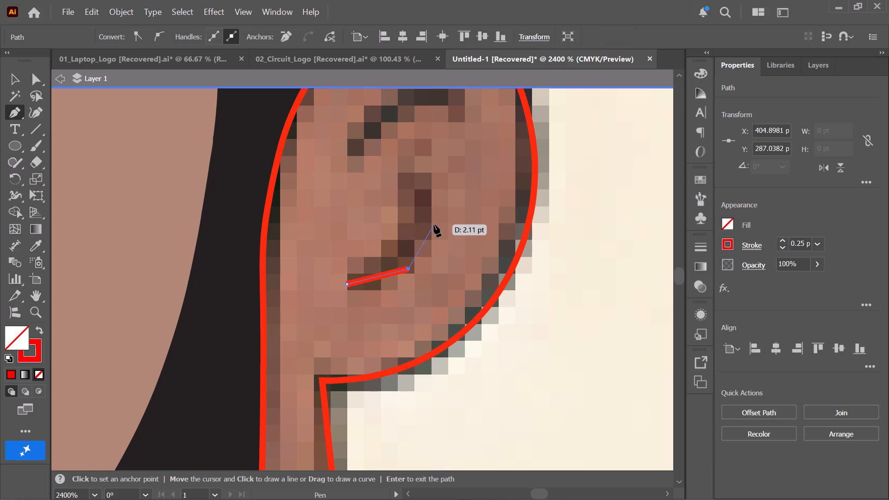
{"action": "left_click", "coordinate": [437, 216]}
{"action": "left_click", "coordinate": [427, 164]}
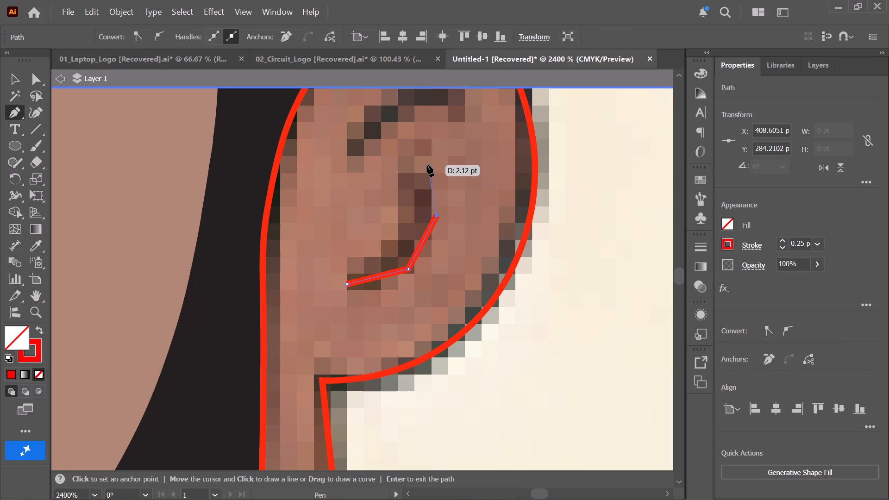
{"action": "left_click", "coordinate": [409, 160]}
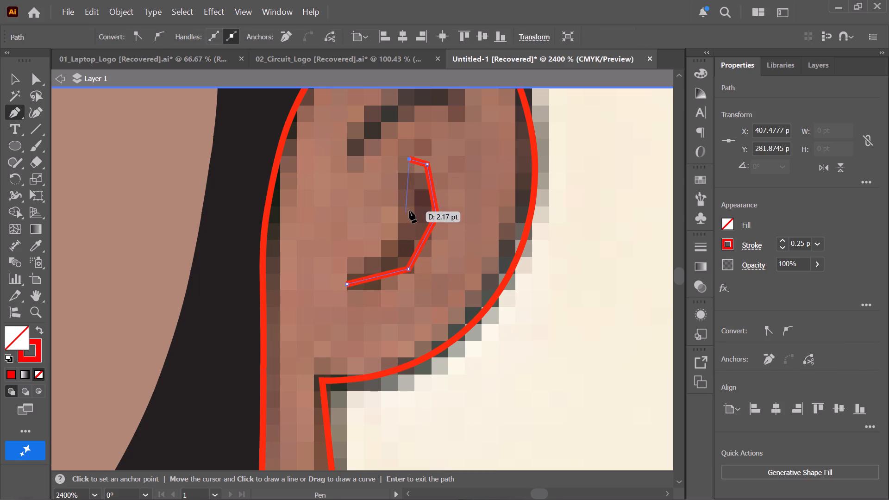
{"action": "left_click", "coordinate": [409, 211]}
{"action": "left_click", "coordinate": [389, 244]}
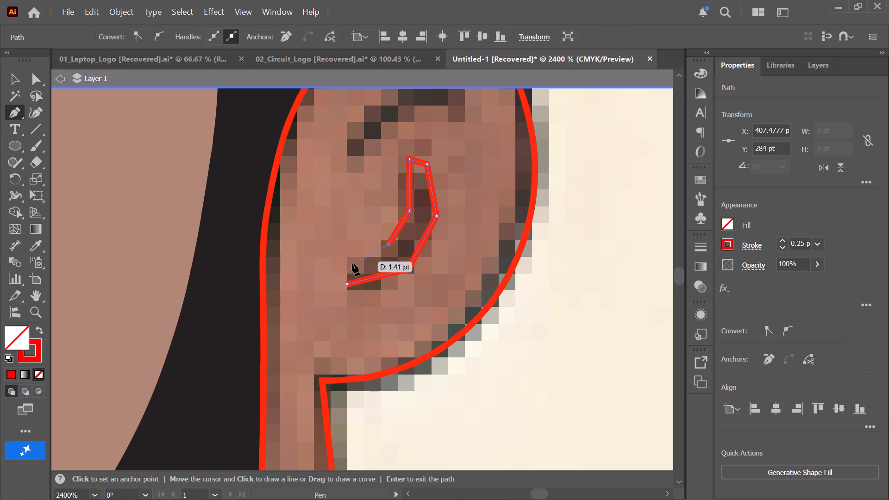
{"action": "left_click", "coordinate": [351, 263]}
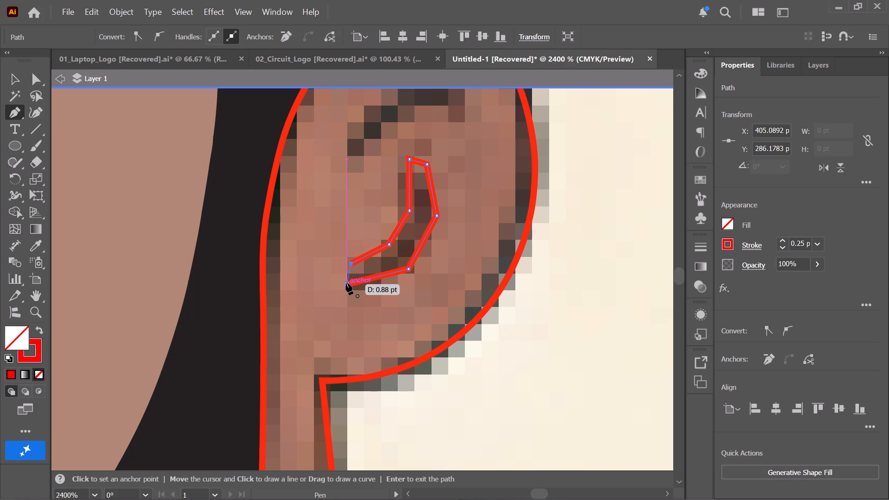
{"action": "left_click", "coordinate": [346, 284]}
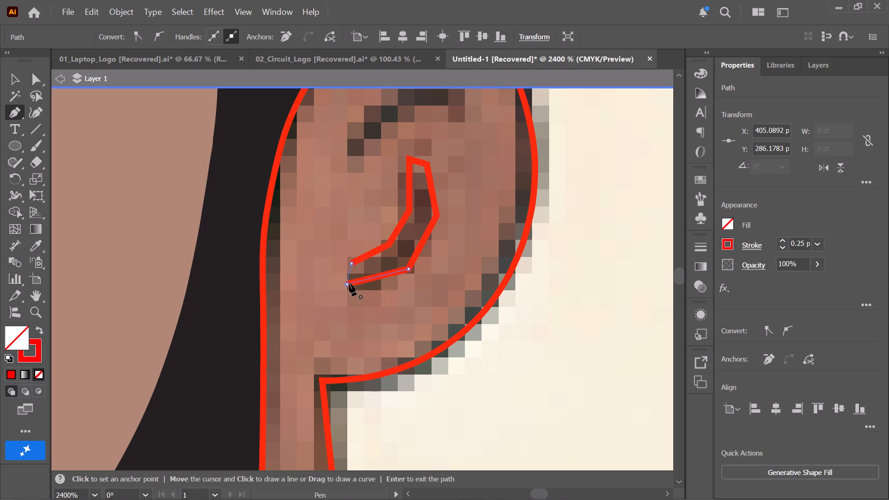
Smooth the lower ear crease's edges and rounded ends with the Curvature tool, nudging the two anchors on its inner edge.
{"action": "left_click", "coordinate": [38, 113]}
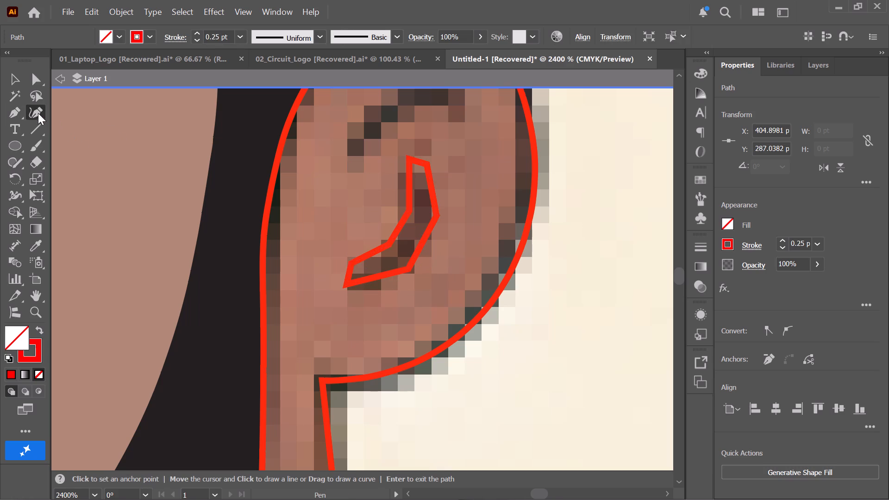
{"action": "double_click", "coordinate": [408, 269]}
{"action": "double_click", "coordinate": [437, 216]}
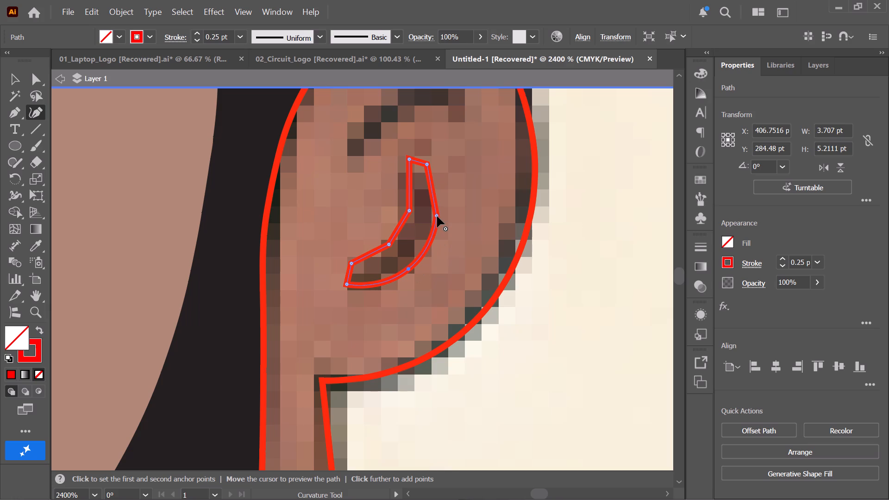
{"action": "double_click", "coordinate": [410, 211]}
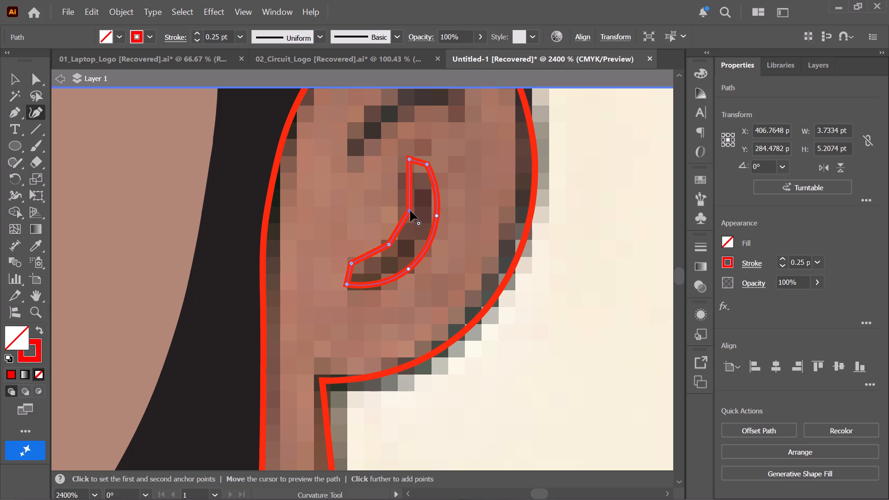
{"action": "double_click", "coordinate": [389, 244]}
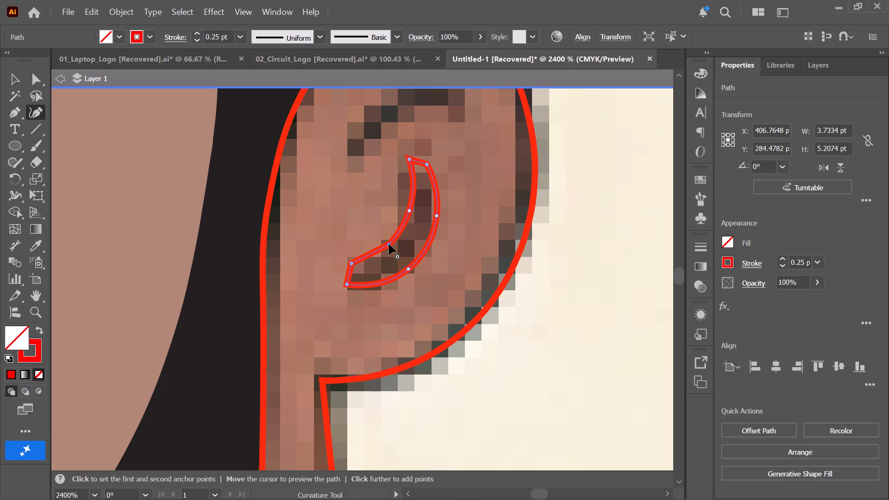
{"action": "double_click", "coordinate": [351, 263]}
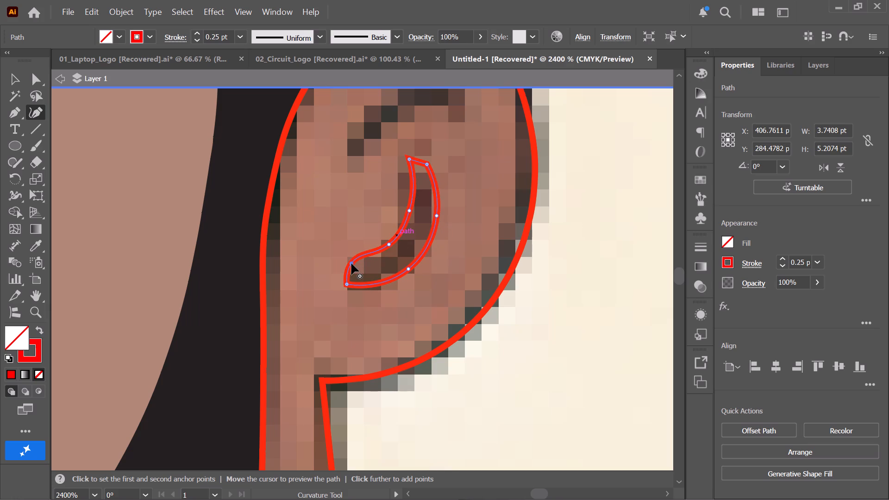
{"action": "double_click", "coordinate": [410, 160]}
{"action": "left_click", "coordinate": [409, 211]}
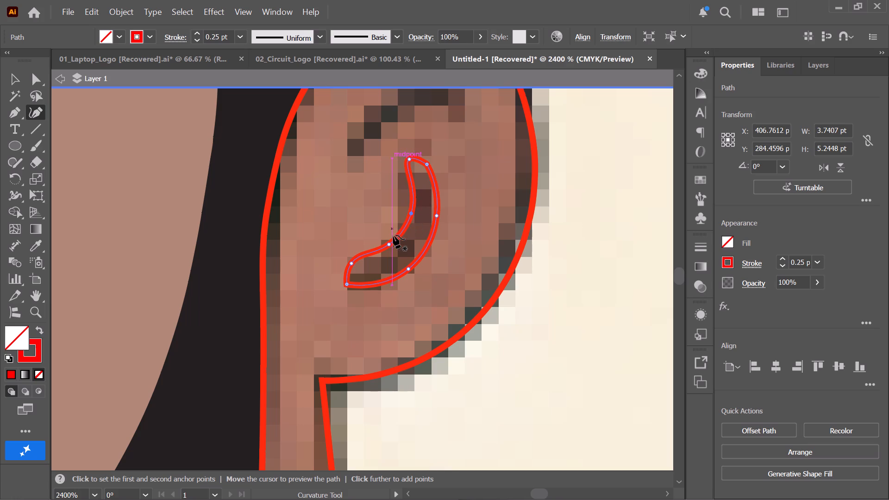
{"action": "left_click", "coordinate": [388, 245]}
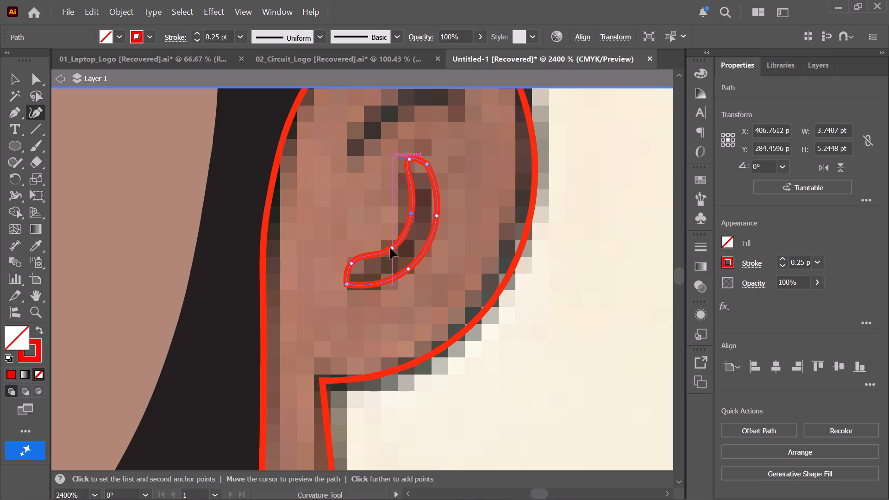
Draw a closed straight-segment Pen path around the upper arched crease inside the ear, about 4.9 by 3.6 pt.
{"action": "key", "text": "space"}
{"action": "key", "text": "space"}
{"action": "key", "text": "space"}
{"action": "key", "text": "space"}
{"action": "key", "text": "space"}
{"action": "key", "text": "space"}
{"action": "key", "text": "space"}
{"action": "key", "text": "space"}
{"action": "left_click_drag", "start_coordinate": [447, 131], "coordinate": [413, 239]}
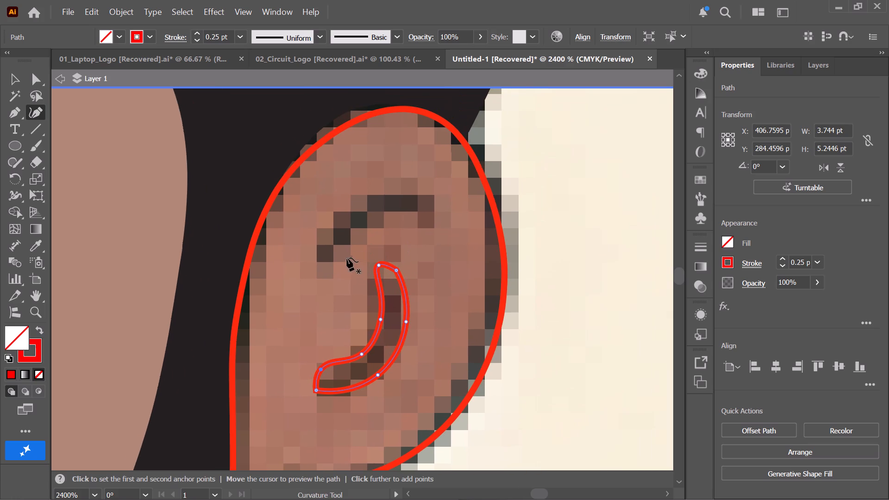
{"action": "left_click", "coordinate": [23, 116]}
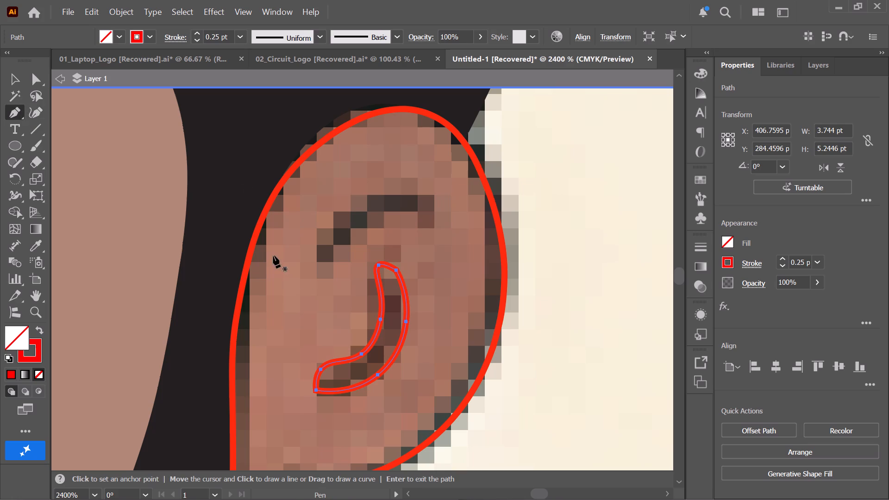
{"action": "left_click", "coordinate": [329, 266]}
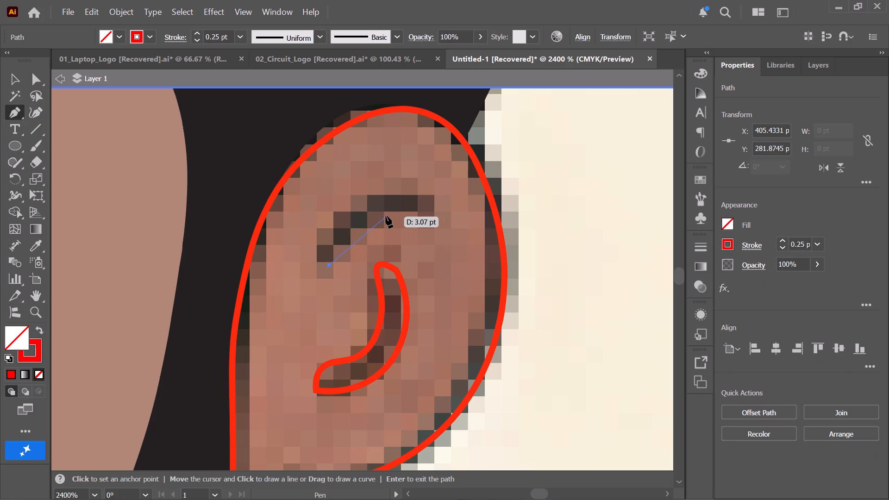
{"action": "left_click", "coordinate": [375, 215]}
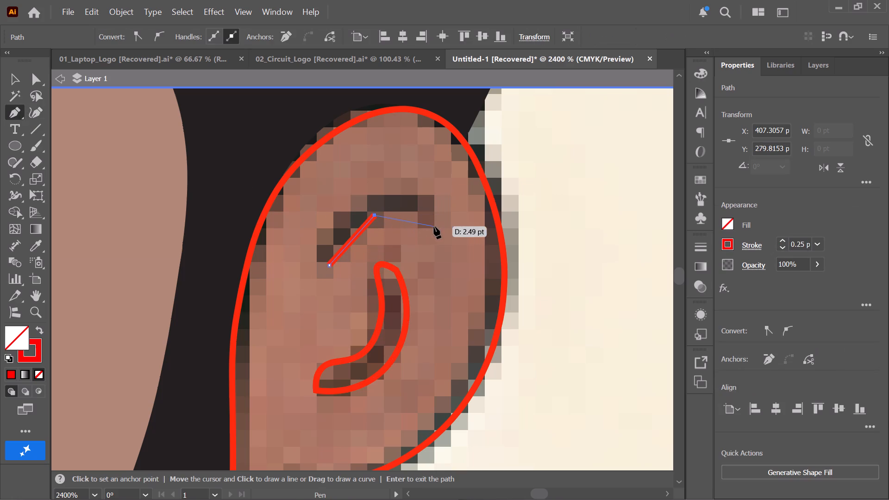
{"action": "left_click", "coordinate": [434, 226]}
{"action": "left_click", "coordinate": [434, 209]}
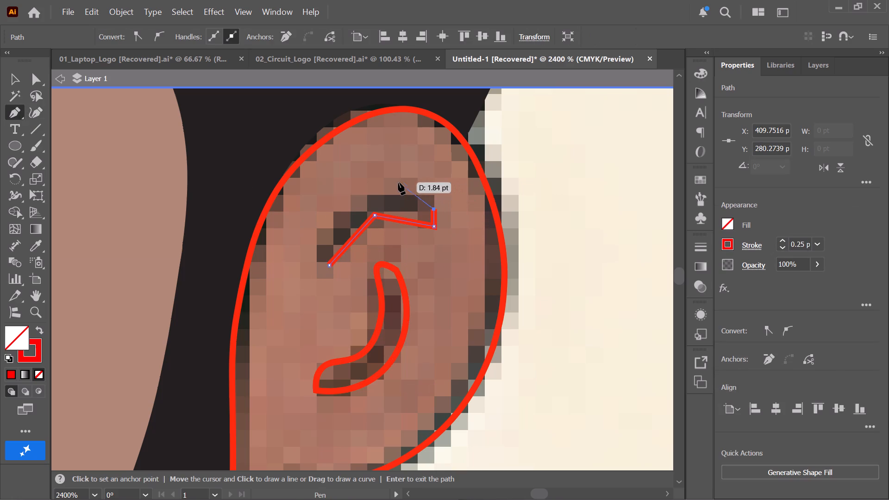
{"action": "left_click", "coordinate": [398, 182]}
{"action": "left_click", "coordinate": [353, 197]}
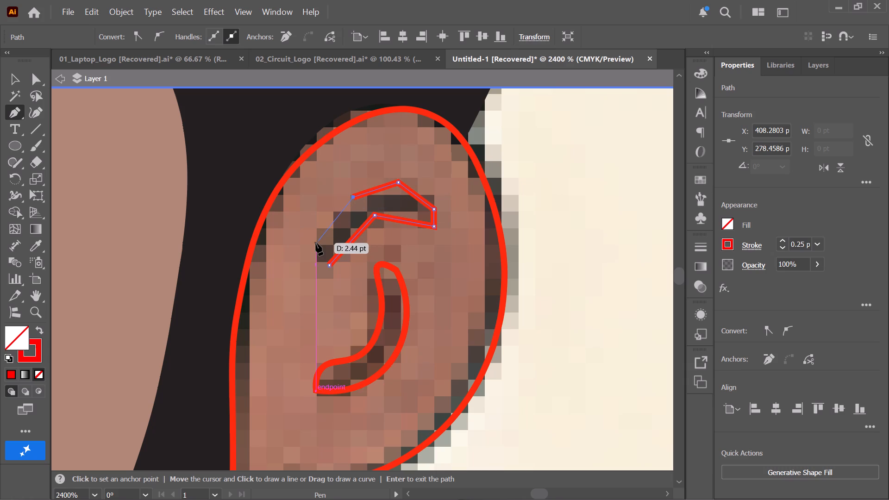
{"action": "left_click", "coordinate": [316, 243]}
{"action": "left_click", "coordinate": [318, 269]}
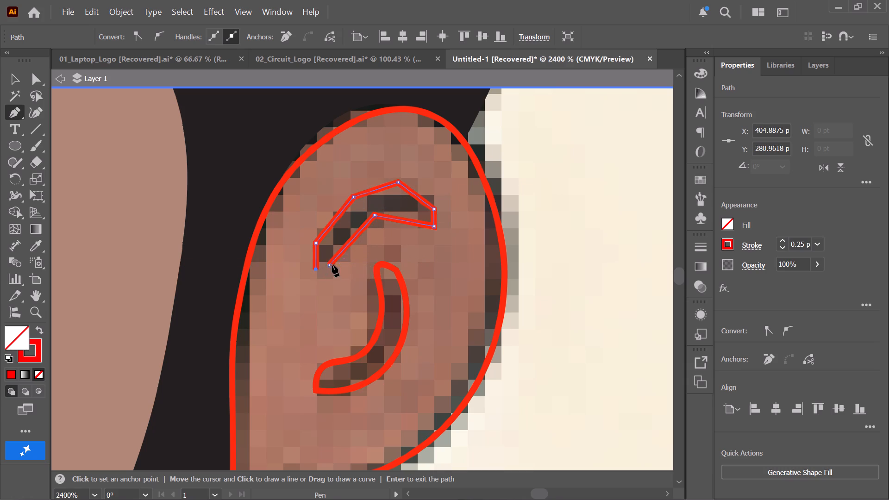
{"action": "left_click", "coordinate": [329, 266]}
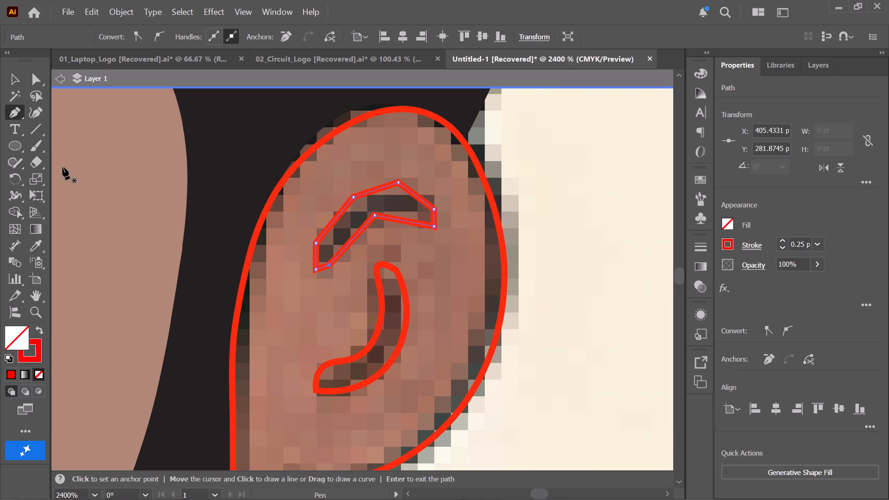
Smooth the upper ear crease's inner and outer edges and its ends with the Curvature tool, nudging the top anchor slightly inward.
{"action": "left_click", "coordinate": [39, 116]}
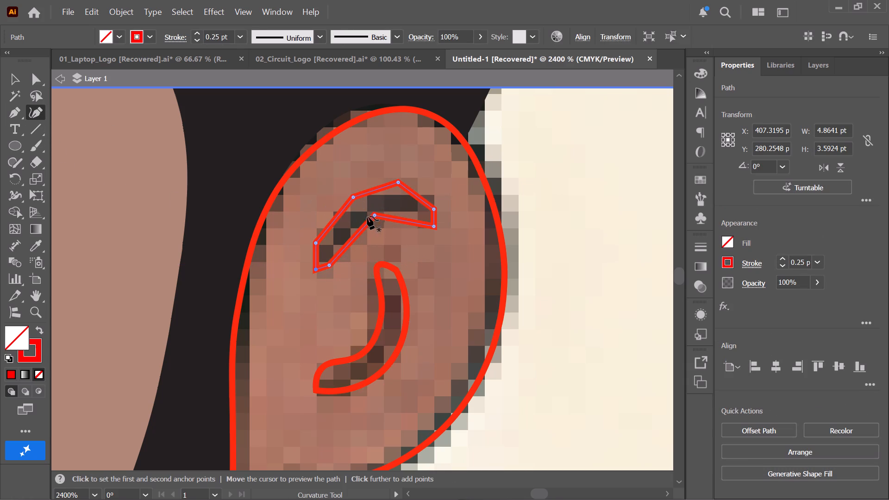
{"action": "left_click", "coordinate": [375, 214]}
{"action": "left_click", "coordinate": [375, 214]}
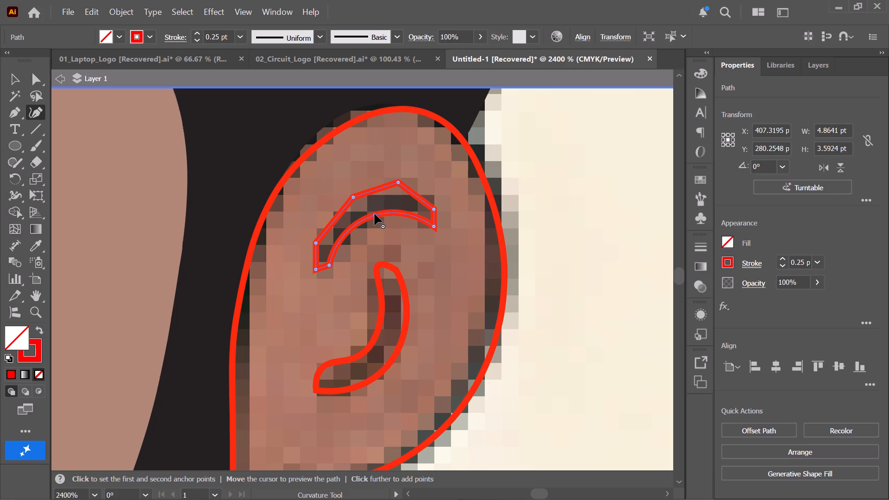
{"action": "double_click", "coordinate": [355, 198]}
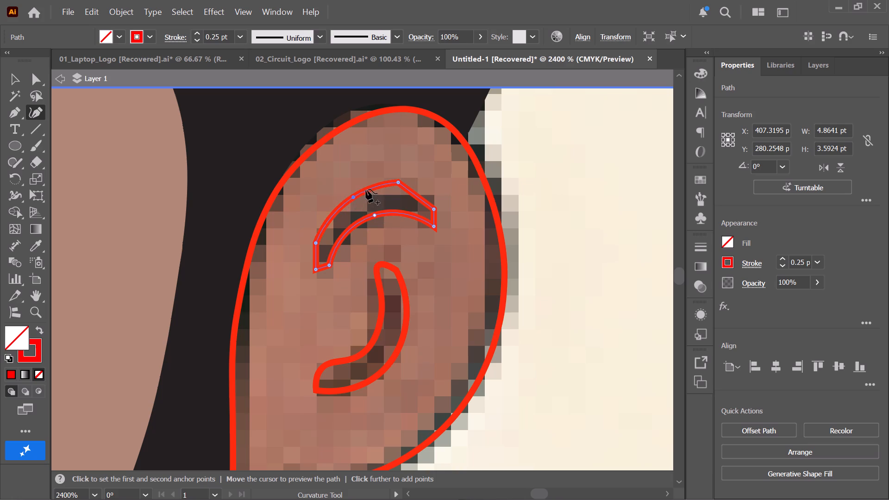
{"action": "double_click", "coordinate": [399, 181]}
{"action": "left_click_drag", "start_coordinate": [399, 181], "coordinate": [402, 189]}
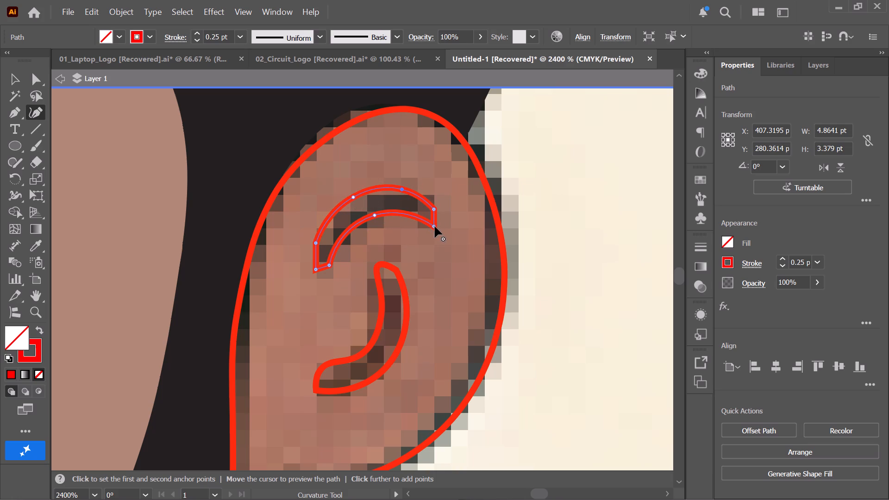
{"action": "double_click", "coordinate": [435, 226]}
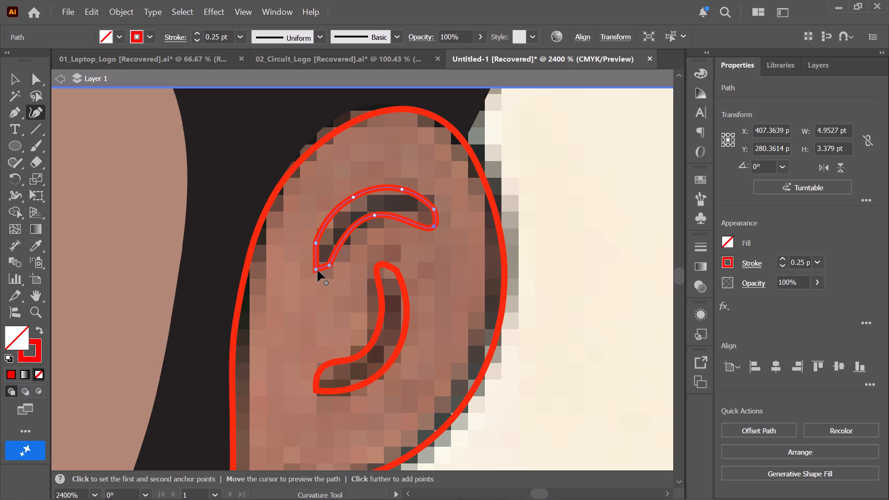
{"action": "double_click", "coordinate": [318, 269]}
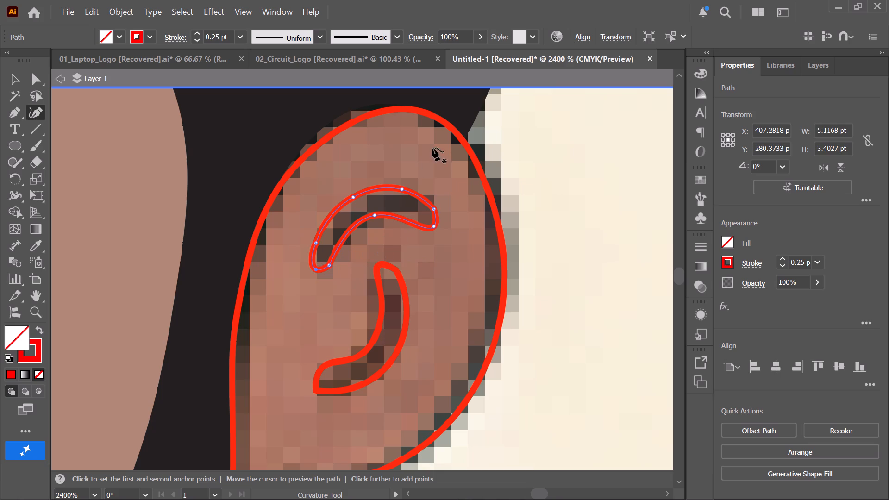
Apply the hair's near-black fill without a stroke to both ear creases using the Eyedropper.
{"action": "scroll", "coordinate": [402, 181], "scroll_direction": "down", "scroll_amount": 4, "text": "alt"}
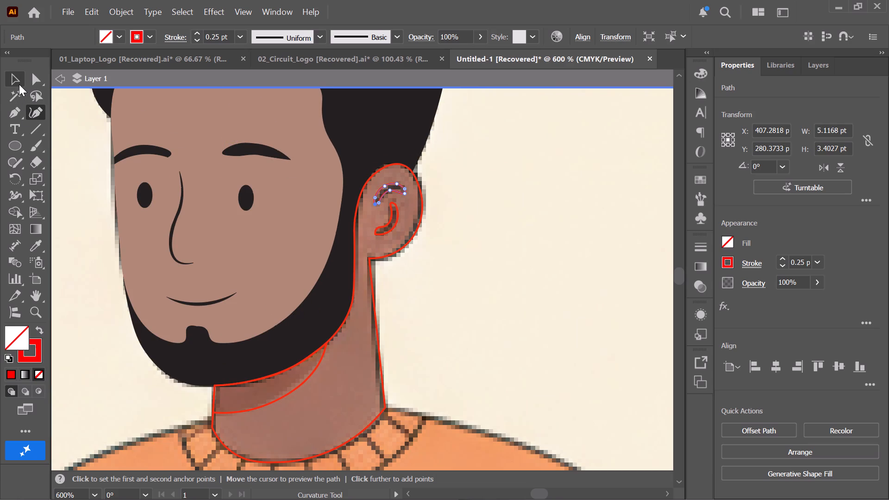
{"action": "left_click", "coordinate": [19, 83]}
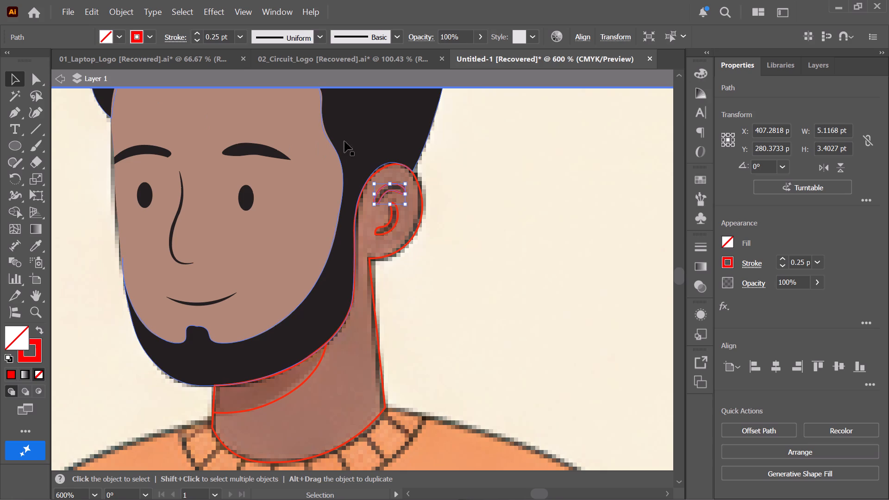
{"action": "key", "text": "i"}
{"action": "left_click", "coordinate": [401, 124]}
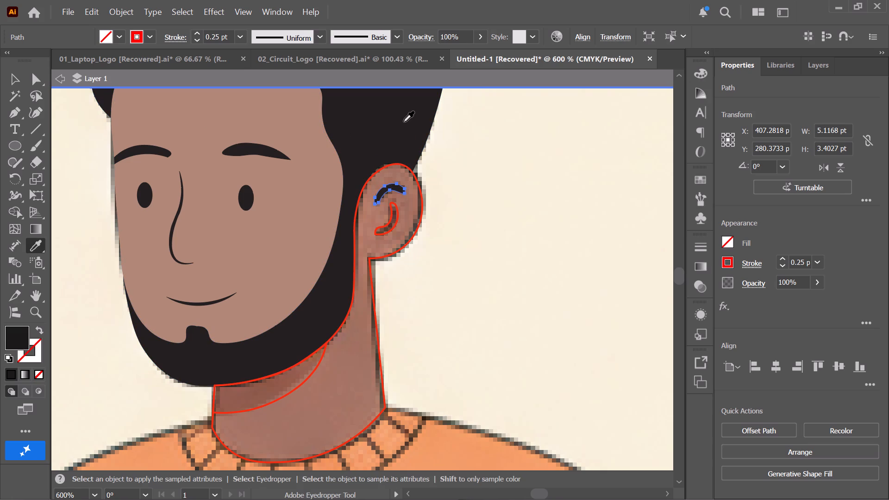
{"action": "key", "text": "v"}
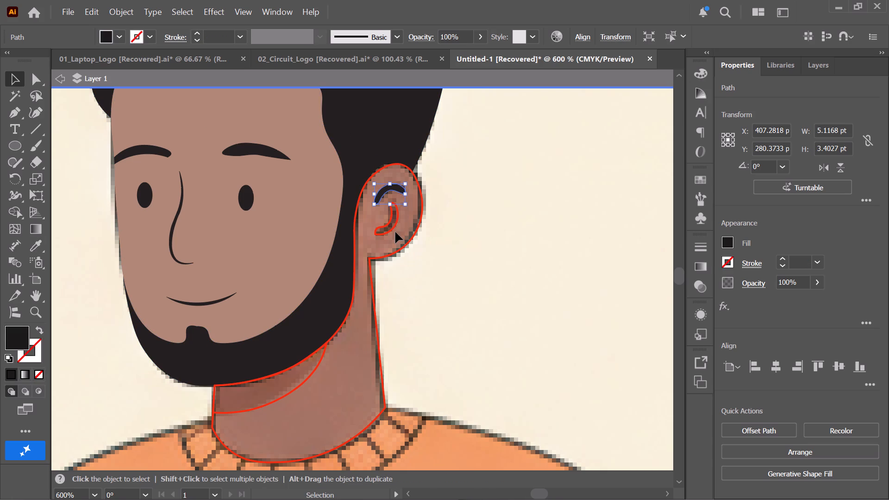
{"action": "left_click", "coordinate": [392, 228]}
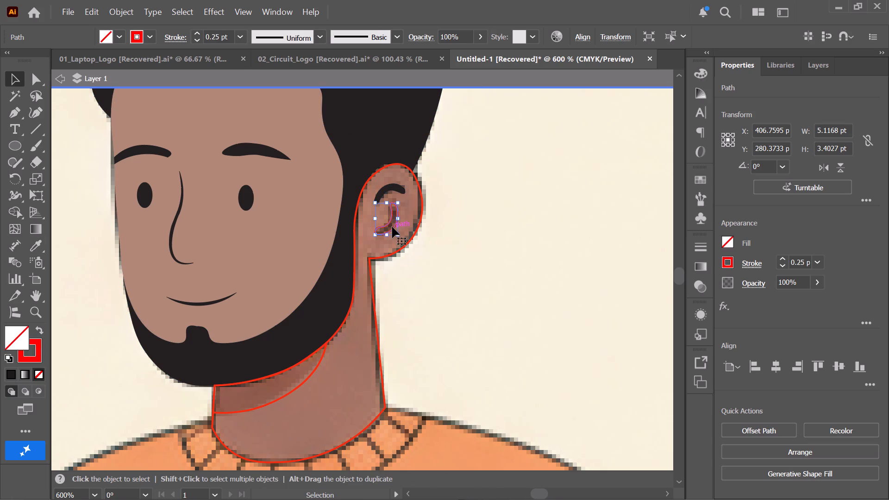
{"action": "key", "text": "i"}
{"action": "left_click", "coordinate": [403, 127]}
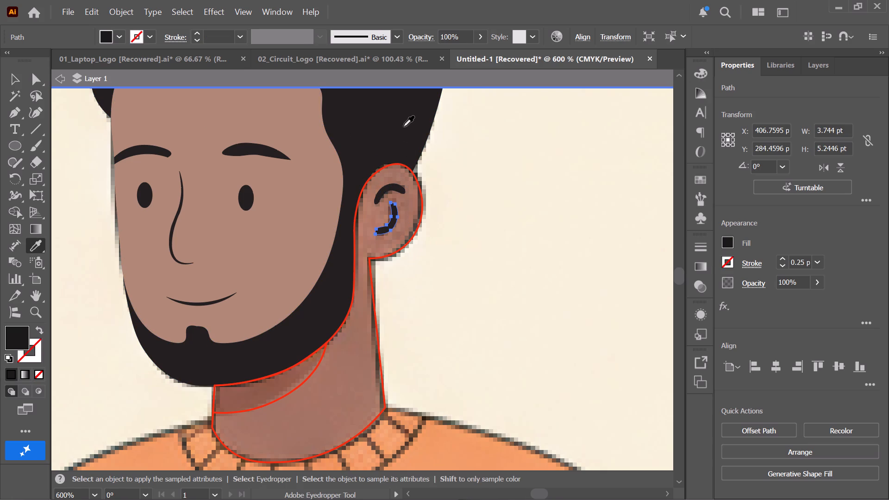
{"action": "key", "text": "v"}
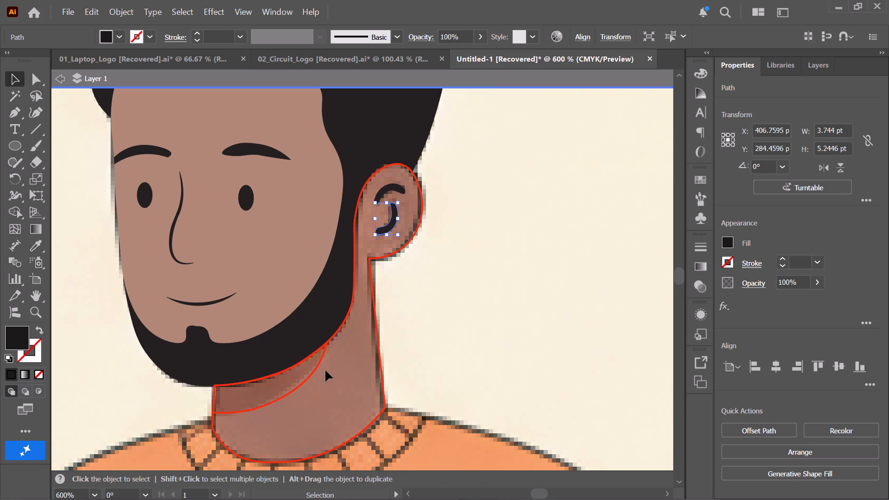
Fill the neck shadow with the darker brown sampled from the reference image's shadow beneath the beard.
{"action": "left_click", "coordinate": [313, 373]}
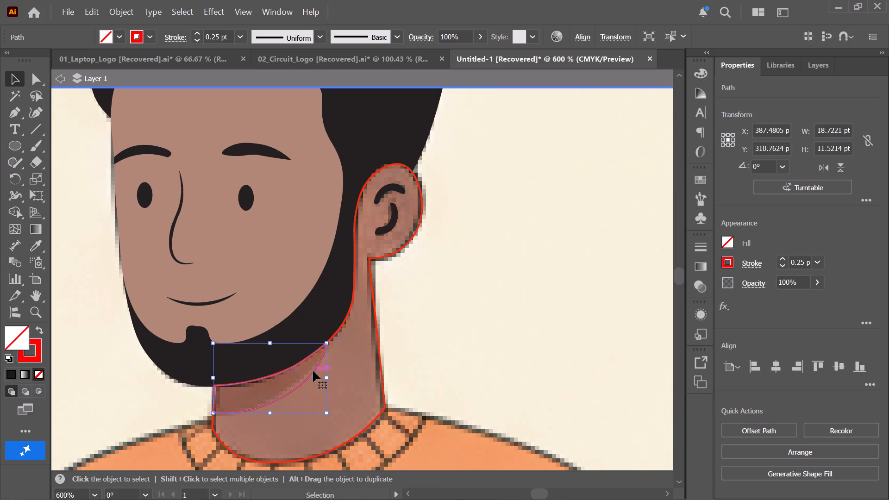
{"action": "key", "text": "i"}
{"action": "left_click", "coordinate": [279, 381]}
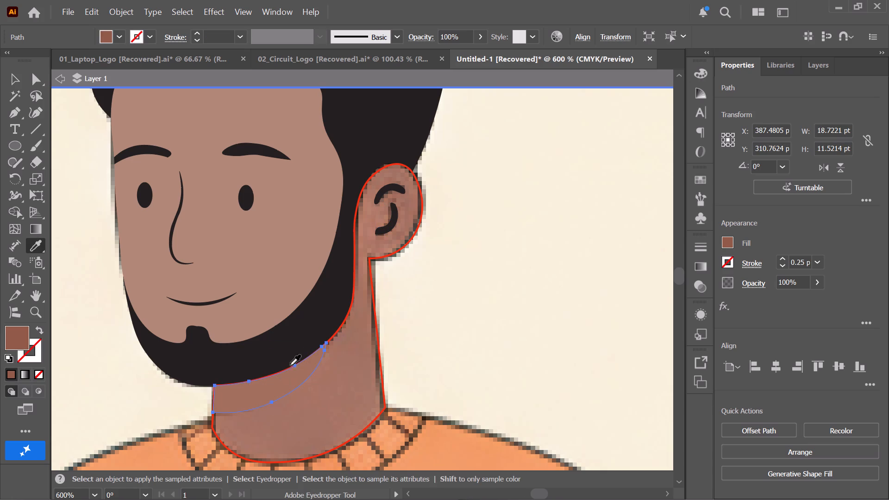
{"action": "key", "text": "v"}
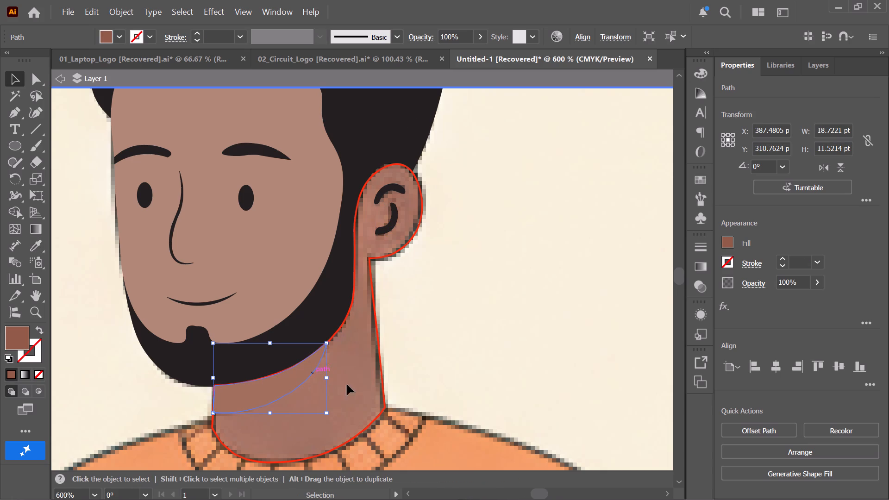
Apply the face's skin-tone fill to the combined ear and neck shape using the Eyedropper.
{"action": "left_click", "coordinate": [381, 361]}
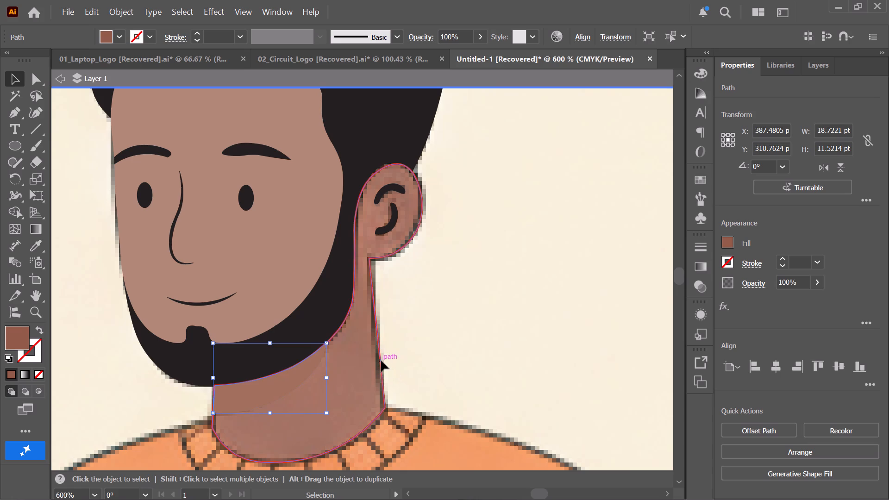
{"action": "key", "text": "i"}
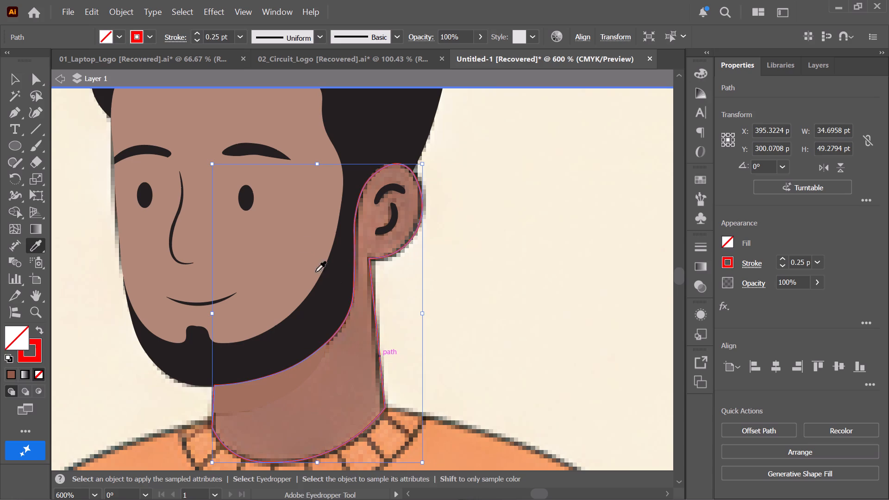
{"action": "left_click", "coordinate": [291, 231]}
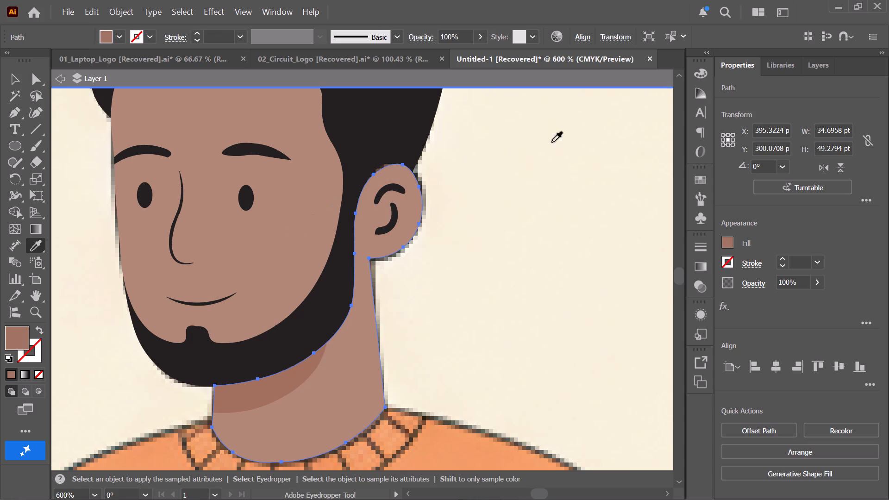
Hide the locked reference image in Layer 1.
{"action": "left_click", "coordinate": [815, 70]}
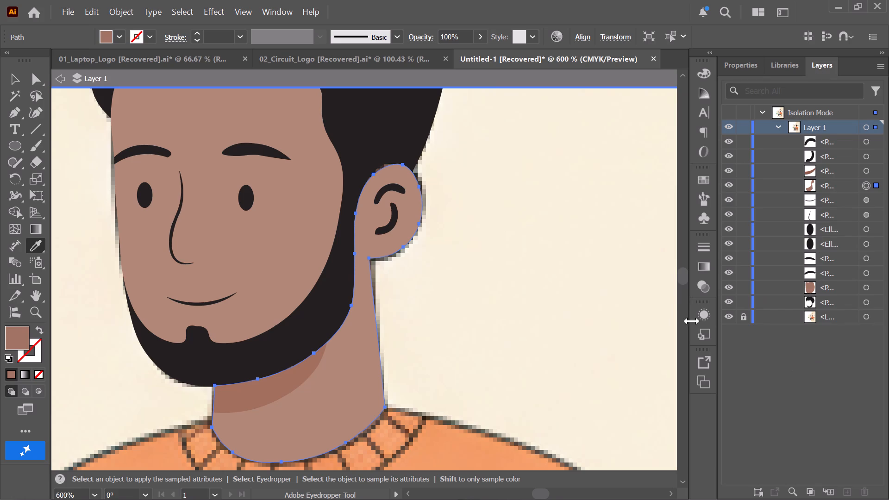
{"action": "left_click", "coordinate": [728, 319]}
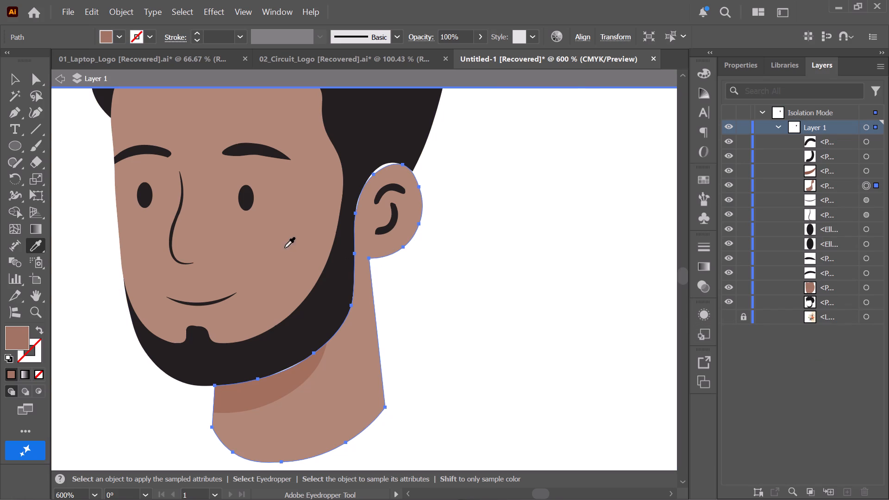
Move the ear and neck shape down the stacking order, behind the hair and beard and just above the reference image.
{"action": "left_click", "coordinate": [13, 82]}
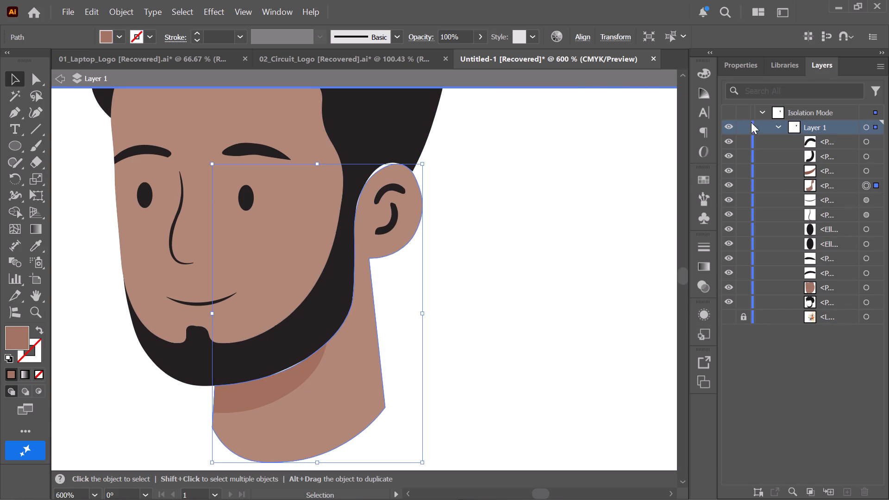
{"action": "left_click", "coordinate": [814, 182]}
{"action": "left_click_drag", "start_coordinate": [829, 181], "coordinate": [841, 229]}
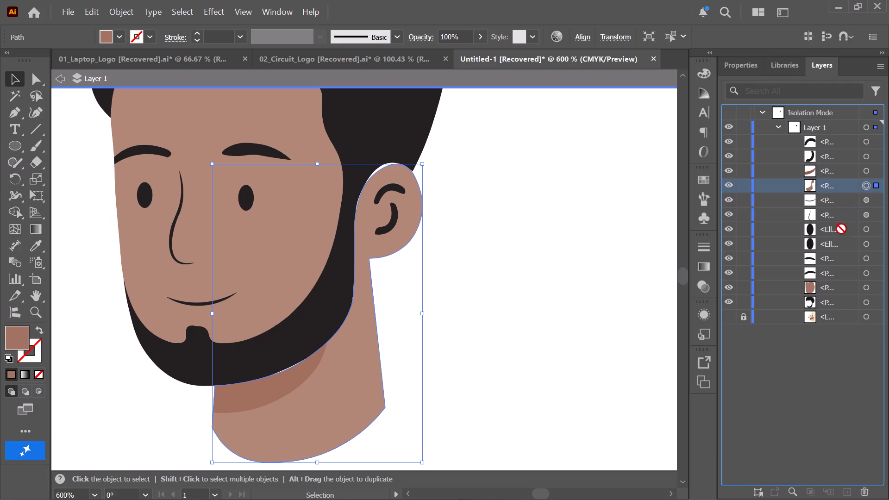
{"action": "left_click_drag", "start_coordinate": [841, 229], "coordinate": [835, 307]}
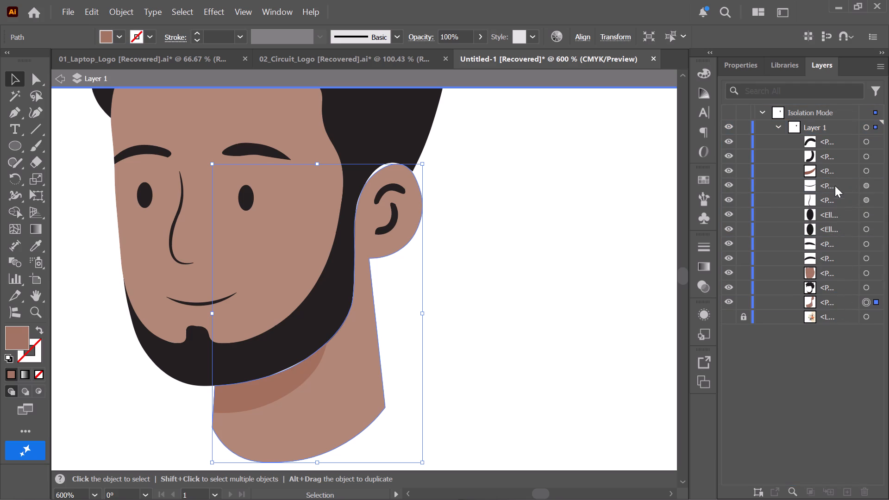
Move the neck shadow down the stacking order, between the hair and beard shape and the ear and neck shape.
{"action": "left_click", "coordinate": [822, 167]}
{"action": "left_click_drag", "start_coordinate": [822, 167], "coordinate": [828, 179]}
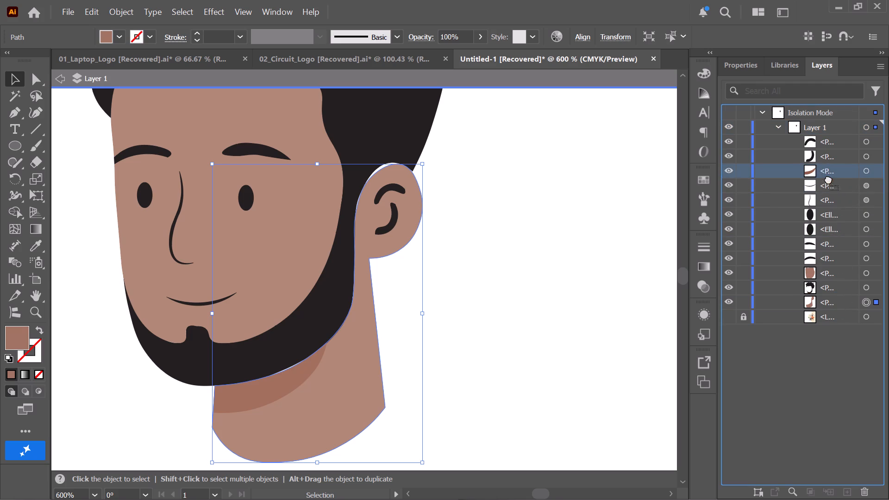
{"action": "left_click_drag", "start_coordinate": [828, 179], "coordinate": [820, 294]}
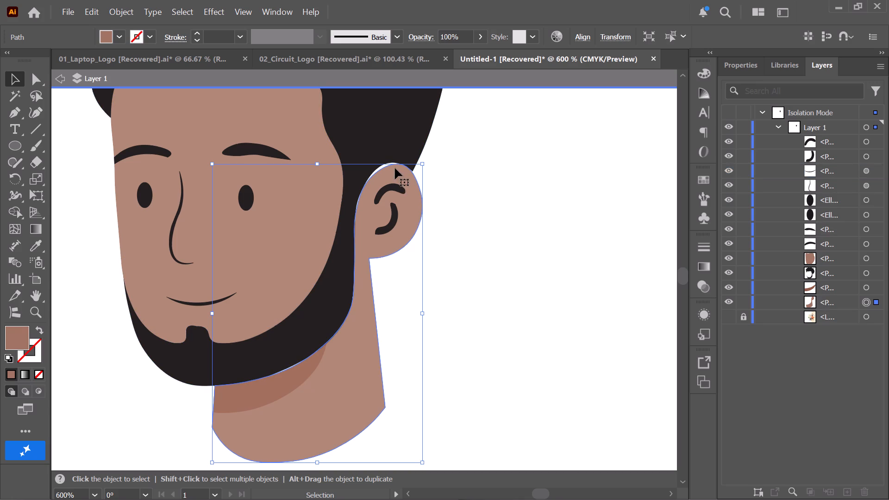
Reshape the ear's upper curve with the Curvature tool, adding and moving anchors so it tucks under the hair without a white gap.
{"action": "scroll", "coordinate": [392, 169], "scroll_direction": "up", "scroll_amount": 4, "text": "alt"}
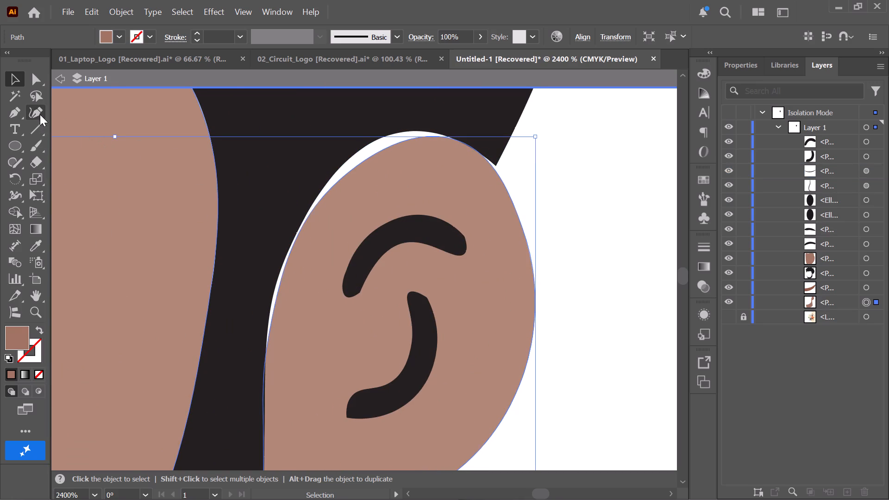
{"action": "left_click", "coordinate": [40, 114]}
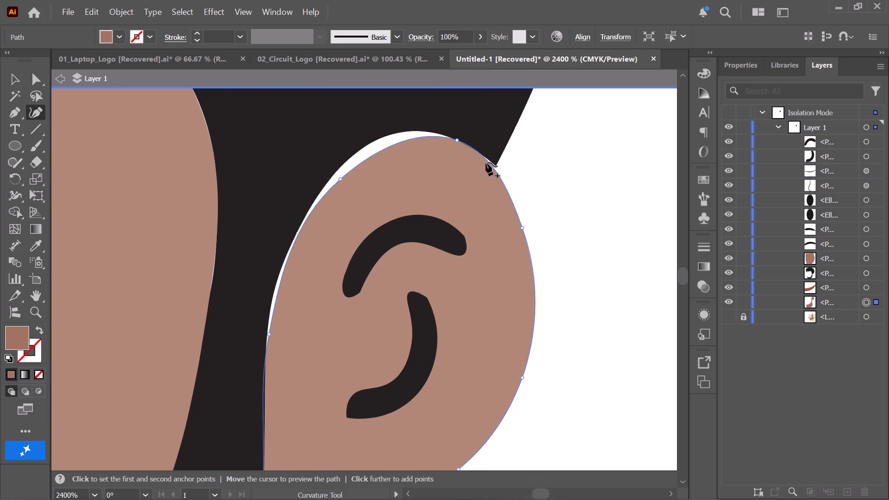
{"action": "left_click", "coordinate": [493, 167]}
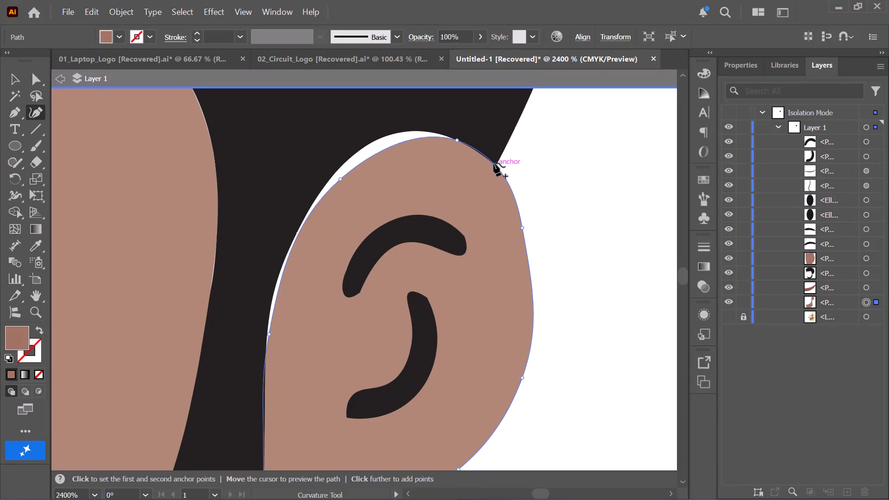
{"action": "left_click_drag", "start_coordinate": [342, 178], "coordinate": [342, 176]}
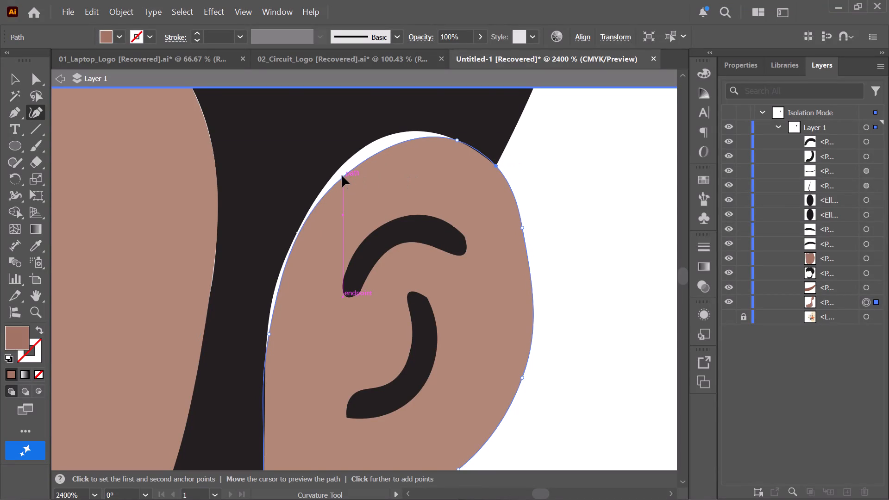
{"action": "left_click_drag", "start_coordinate": [342, 176], "coordinate": [351, 157]}
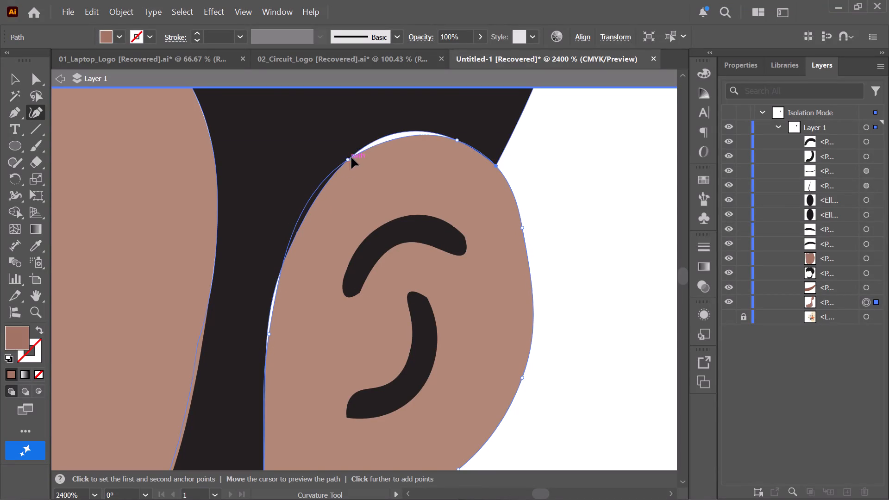
{"action": "left_click_drag", "start_coordinate": [351, 157], "coordinate": [352, 157]}
{"action": "left_click_drag", "start_coordinate": [411, 134], "coordinate": [411, 131]}
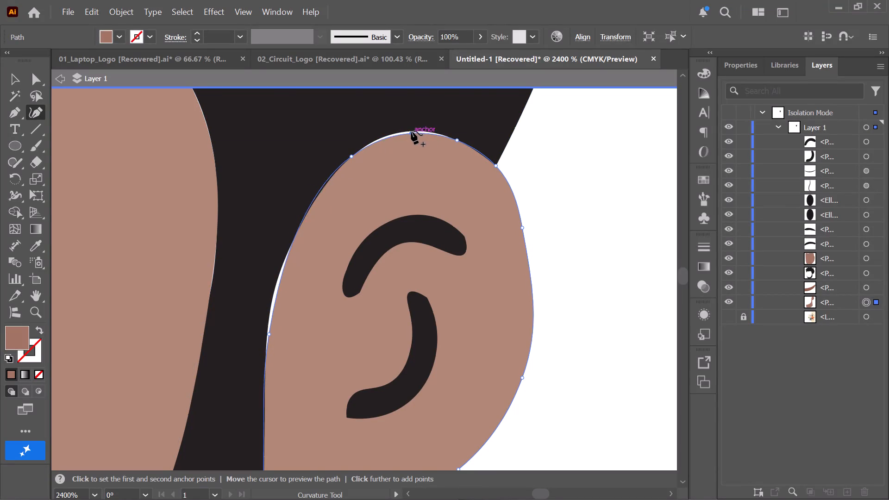
{"action": "left_click_drag", "start_coordinate": [411, 131], "coordinate": [411, 127]}
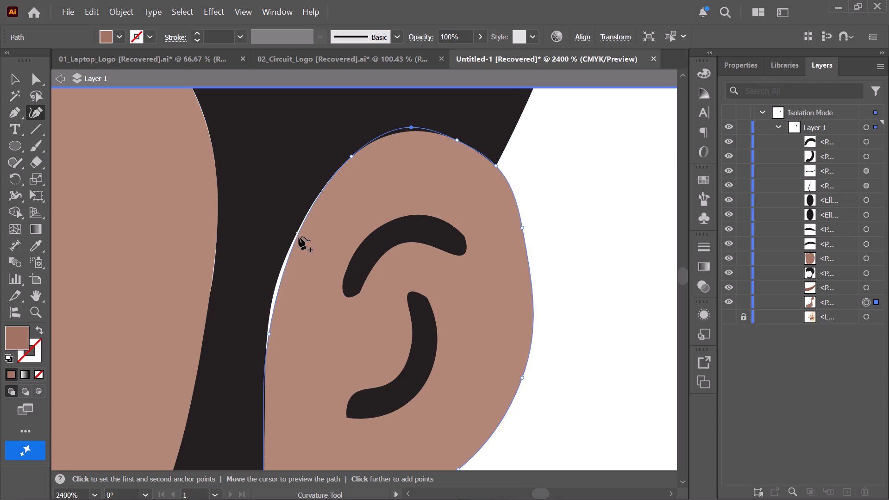
{"action": "left_click_drag", "start_coordinate": [297, 235], "coordinate": [290, 231]}
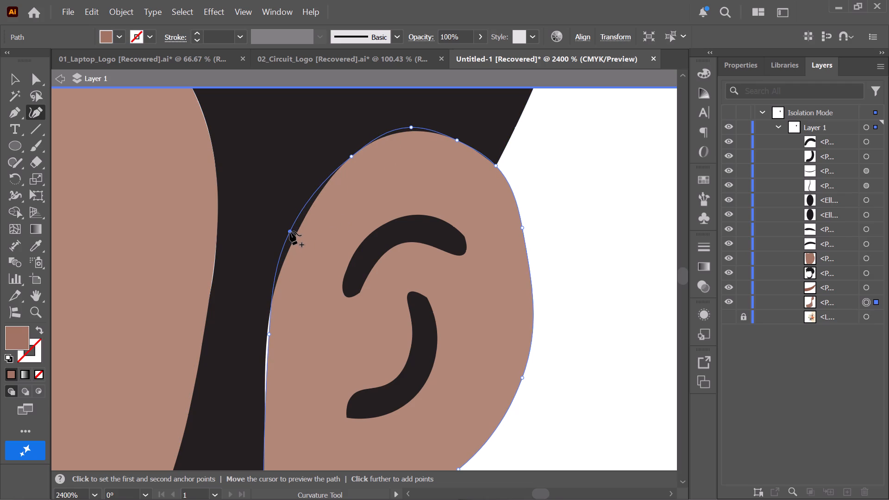
{"action": "left_click_drag", "start_coordinate": [290, 231], "coordinate": [292, 233]}
Move the curve anchors along the front edge of the ear and neck so it sits beneath the sideburn and back of the beard.
{"action": "key", "text": "space"}
{"action": "key", "text": "space"}
{"action": "key", "text": "space"}
{"action": "key", "text": "space"}
{"action": "key", "text": "space"}
{"action": "key", "text": "space"}
{"action": "key", "text": "space"}
{"action": "key", "text": "space"}
{"action": "left_click_drag", "start_coordinate": [291, 272], "coordinate": [346, 179]}
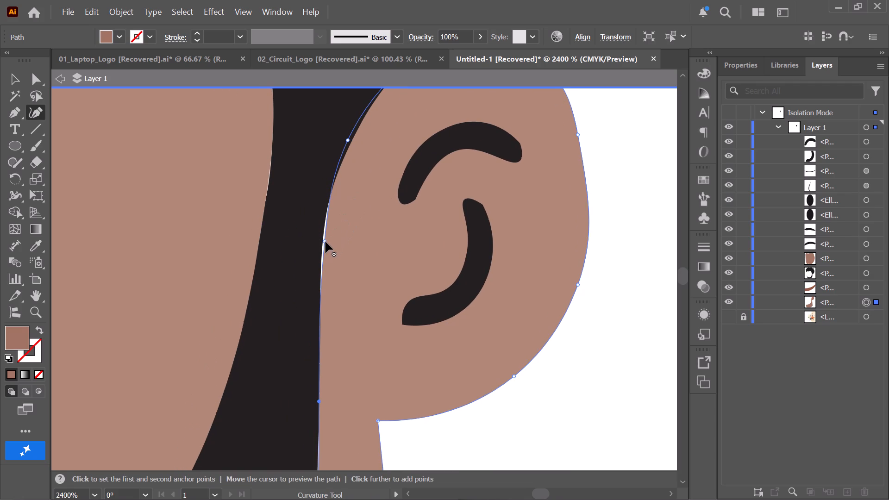
{"action": "left_click_drag", "start_coordinate": [326, 241], "coordinate": [320, 241]}
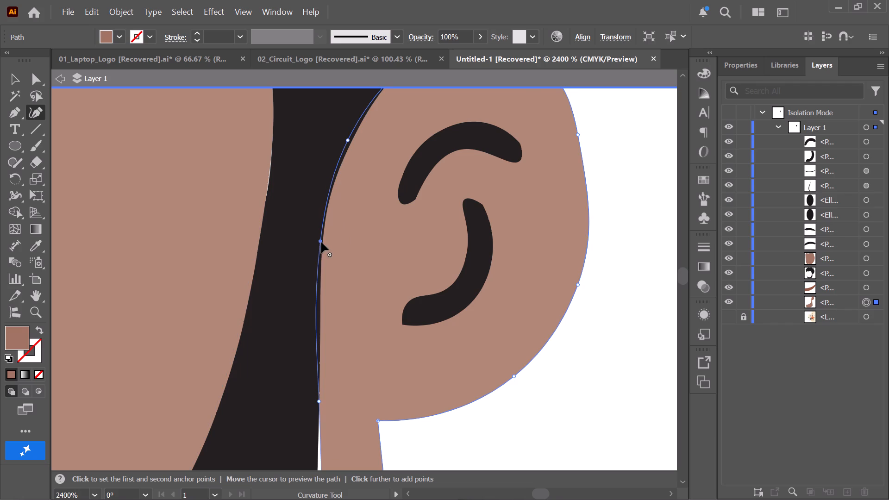
{"action": "key", "text": "space"}
{"action": "key", "text": "space"}
{"action": "key", "text": "space"}
{"action": "key", "text": "space"}
{"action": "key", "text": "space"}
{"action": "key", "text": "space"}
{"action": "key", "text": "space"}
{"action": "key", "text": "space"}
{"action": "key", "text": "space"}
{"action": "key", "text": "space"}
{"action": "key", "text": "space"}
{"action": "left_click_drag", "start_coordinate": [324, 244], "coordinate": [379, 138]}
{"action": "left_click_drag", "start_coordinate": [374, 297], "coordinate": [372, 295]}
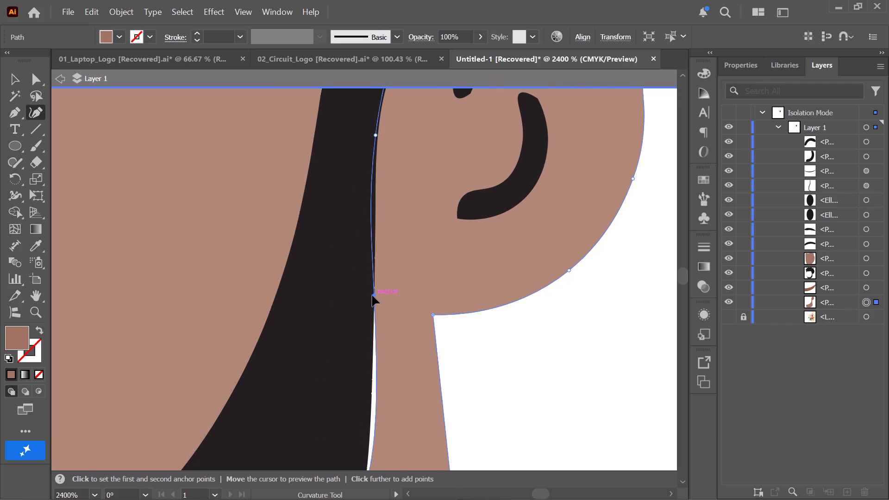
{"action": "left_click_drag", "start_coordinate": [372, 295], "coordinate": [369, 294]}
{"action": "key", "text": "space"}
{"action": "key", "text": "space"}
{"action": "key", "text": "space"}
{"action": "key", "text": "space"}
{"action": "key", "text": "space"}
{"action": "key", "text": "space"}
{"action": "key", "text": "space"}
{"action": "key", "text": "space"}
{"action": "key", "text": "space"}
{"action": "key", "text": "space"}
{"action": "key", "text": "space"}
{"action": "key", "text": "space"}
{"action": "key", "text": "space"}
{"action": "key", "text": "space"}
{"action": "left_click_drag", "start_coordinate": [378, 296], "coordinate": [456, 129]}
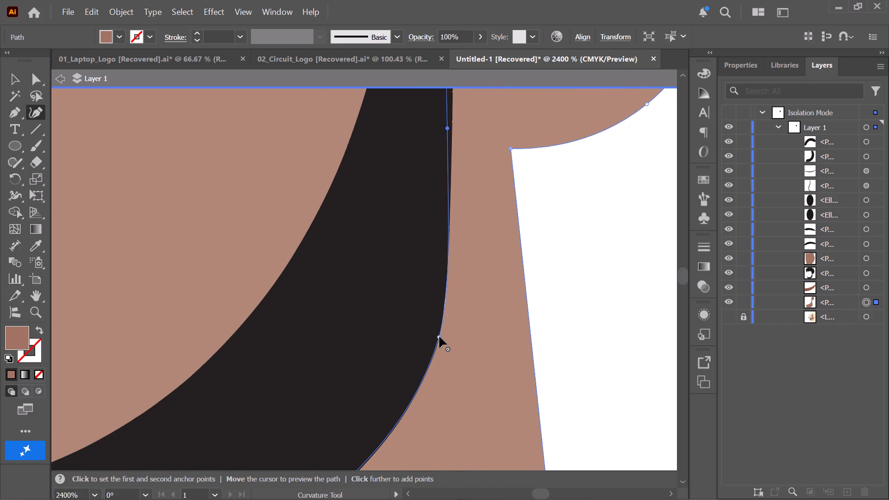
{"action": "left_click_drag", "start_coordinate": [439, 337], "coordinate": [433, 337]}
Shift the anchors on the neck's top edge up beneath the beard to close the gap along the jawline.
{"action": "key", "text": "space"}
{"action": "key", "text": "space"}
{"action": "key", "text": "space"}
{"action": "key", "text": "space"}
{"action": "key", "text": "space"}
{"action": "key", "text": "space"}
{"action": "key", "text": "space"}
{"action": "key", "text": "space"}
{"action": "key", "text": "space"}
{"action": "key", "text": "space"}
{"action": "key", "text": "space"}
{"action": "key", "text": "space"}
{"action": "key", "text": "space"}
{"action": "key", "text": "space"}
{"action": "key", "text": "space"}
{"action": "key", "text": "space"}
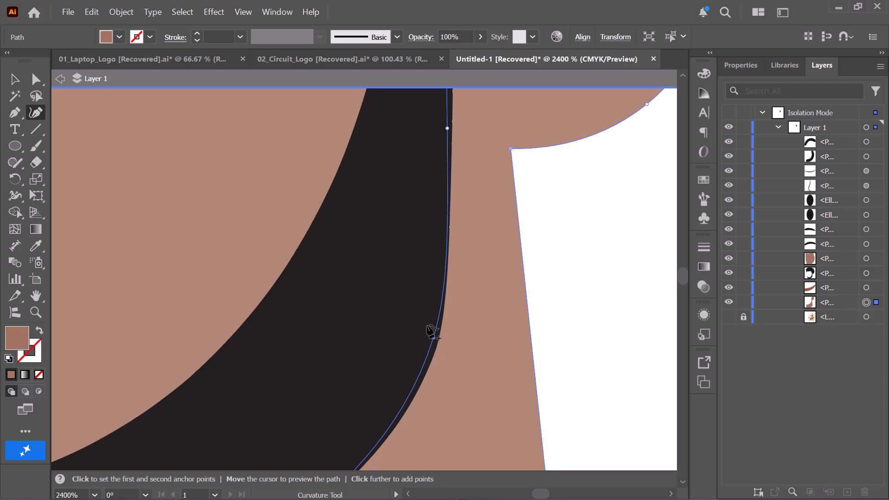
{"action": "left_click_drag", "start_coordinate": [396, 299], "coordinate": [606, 0]}
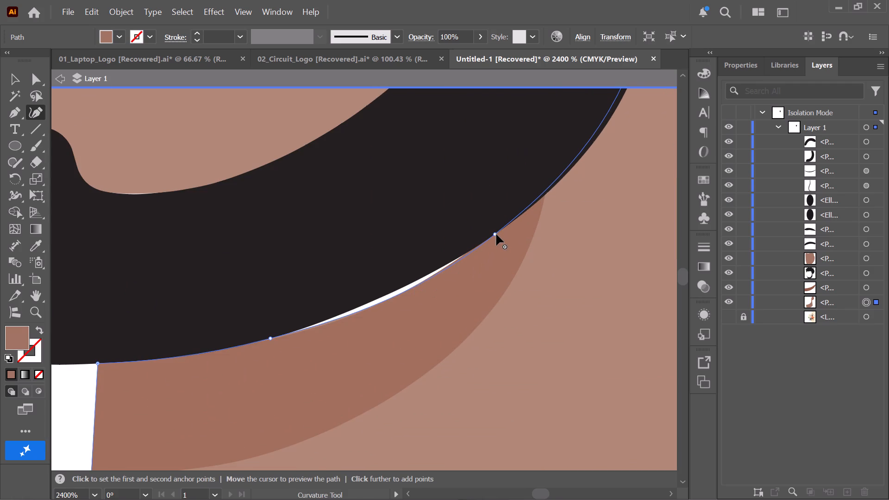
{"action": "left_click_drag", "start_coordinate": [496, 234], "coordinate": [482, 221]}
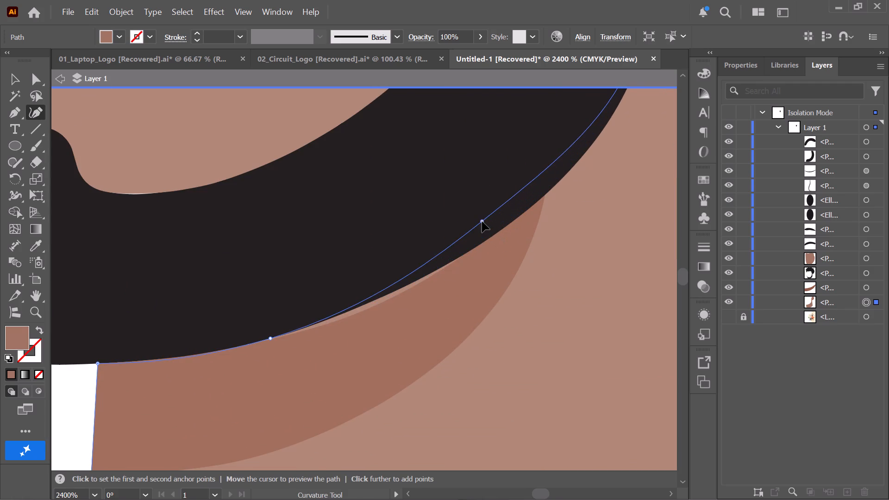
{"action": "left_click_drag", "start_coordinate": [482, 221], "coordinate": [490, 229]}
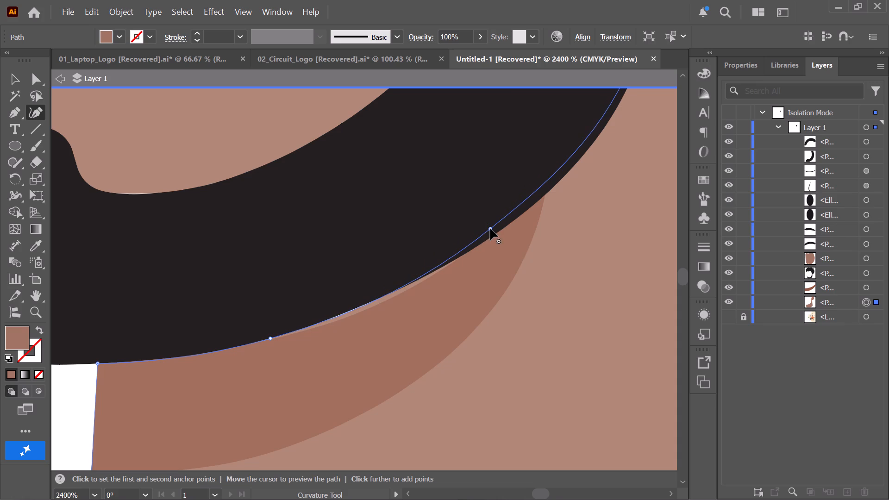
{"action": "key", "text": "space"}
{"action": "key", "text": "space"}
{"action": "key", "text": "space"}
{"action": "key", "text": "space"}
{"action": "key", "text": "space"}
{"action": "key", "text": "space"}
{"action": "key", "text": "space"}
{"action": "key", "text": "space"}
{"action": "key", "text": "space"}
{"action": "key", "text": "space"}
{"action": "key", "text": "space"}
{"action": "key", "text": "space"}
{"action": "key", "text": "space"}
{"action": "key", "text": "space"}
{"action": "key", "text": "space"}
{"action": "key", "text": "space"}
{"action": "key", "text": "space"}
{"action": "key", "text": "space"}
{"action": "key", "text": "space"}
{"action": "key", "text": "space"}
{"action": "left_click_drag", "start_coordinate": [301, 283], "coordinate": [430, 117]}
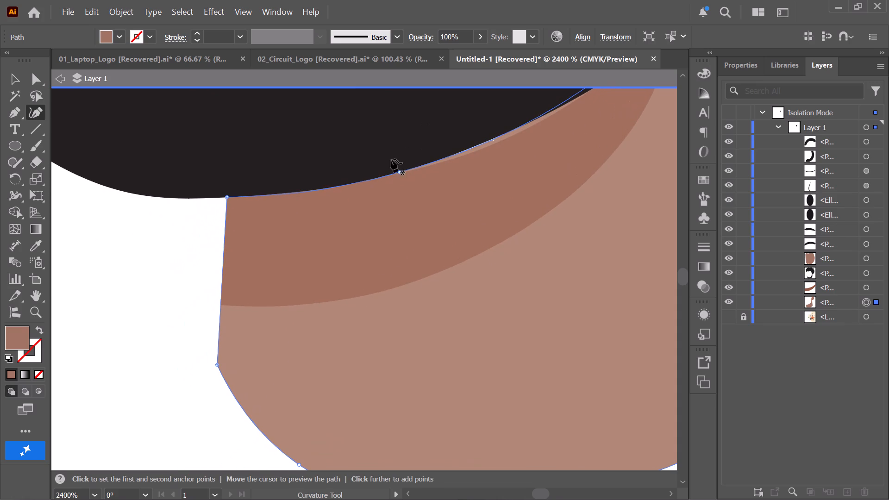
{"action": "left_click", "coordinate": [399, 172]}
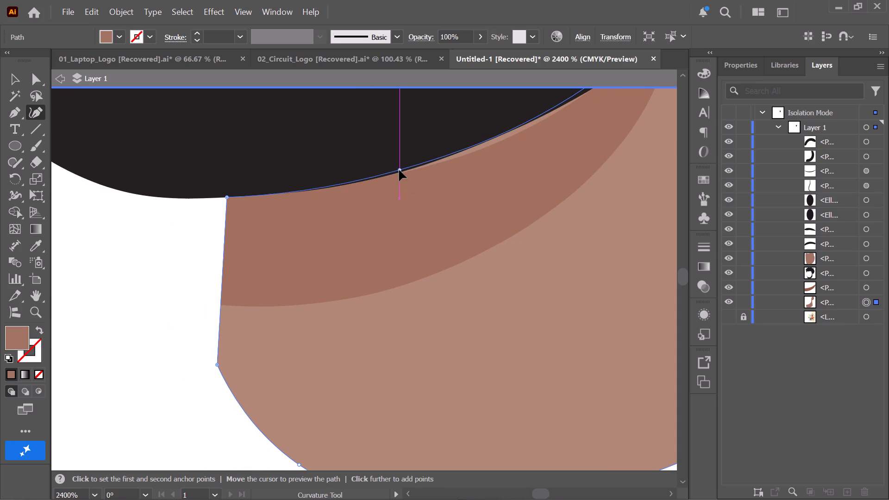
Raise the middle anchor of the neck shadow's upper edge with the Curvature tool so the shadow tucks under the beard.
{"action": "key", "text": "space"}
{"action": "key", "text": "space"}
{"action": "key", "text": "space"}
{"action": "key", "text": "space"}
{"action": "key", "text": "space"}
{"action": "key", "text": "space"}
{"action": "key", "text": "space"}
{"action": "key", "text": "space"}
{"action": "key", "text": "space"}
{"action": "key", "text": "space"}
{"action": "key", "text": "space"}
{"action": "key", "text": "space"}
{"action": "key", "text": "space"}
{"action": "key", "text": "space"}
{"action": "key", "text": "space"}
{"action": "key", "text": "space"}
{"action": "key", "text": "space"}
{"action": "key", "text": "space"}
{"action": "left_click_drag", "start_coordinate": [461, 155], "coordinate": [268, 260]}
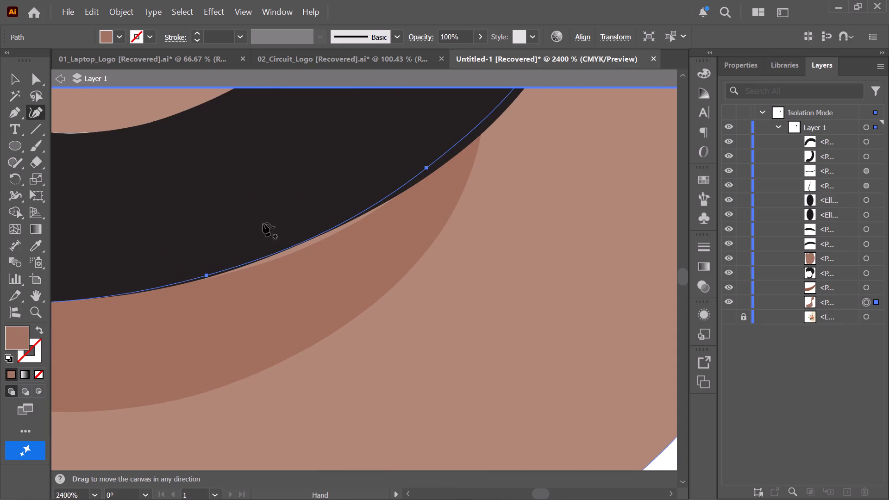
{"action": "left_click", "coordinate": [16, 106]}
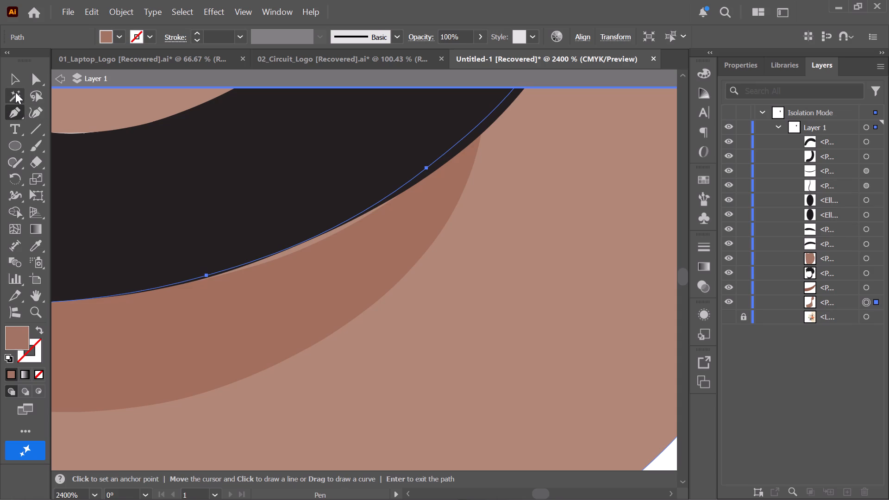
{"action": "left_click", "coordinate": [14, 82]}
{"action": "left_click", "coordinate": [240, 304]}
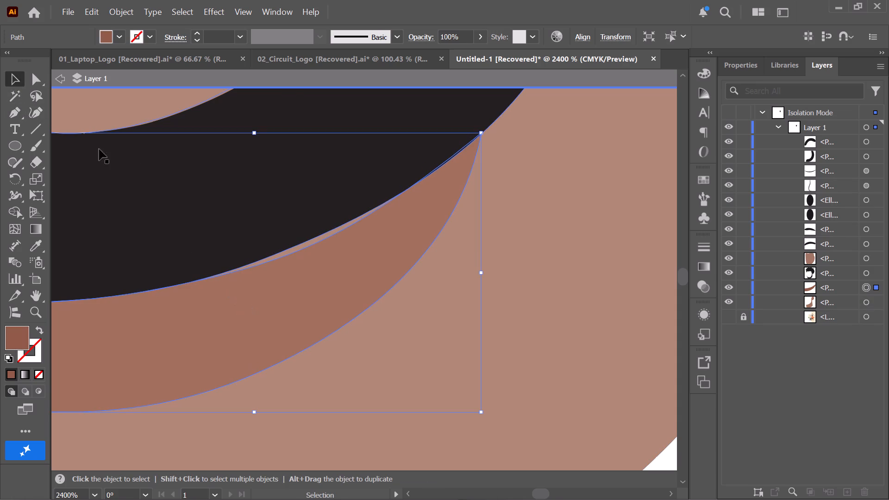
{"action": "left_click", "coordinate": [39, 109]}
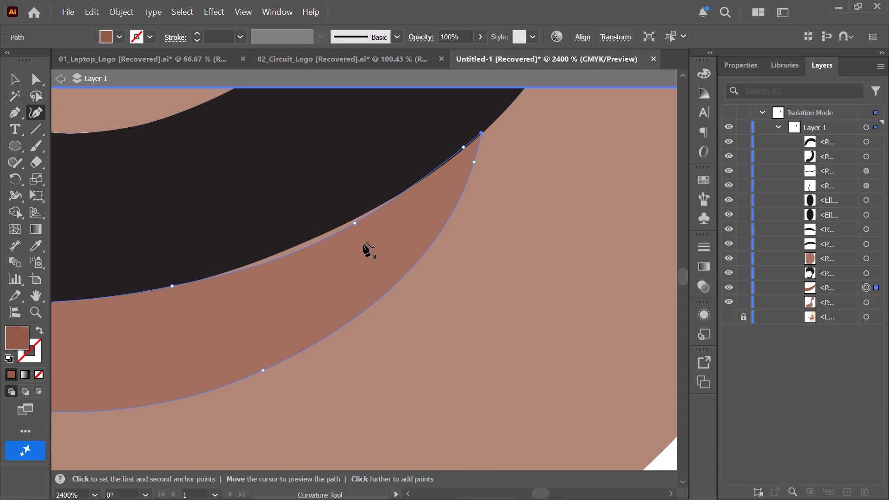
{"action": "left_click_drag", "start_coordinate": [355, 224], "coordinate": [353, 221]}
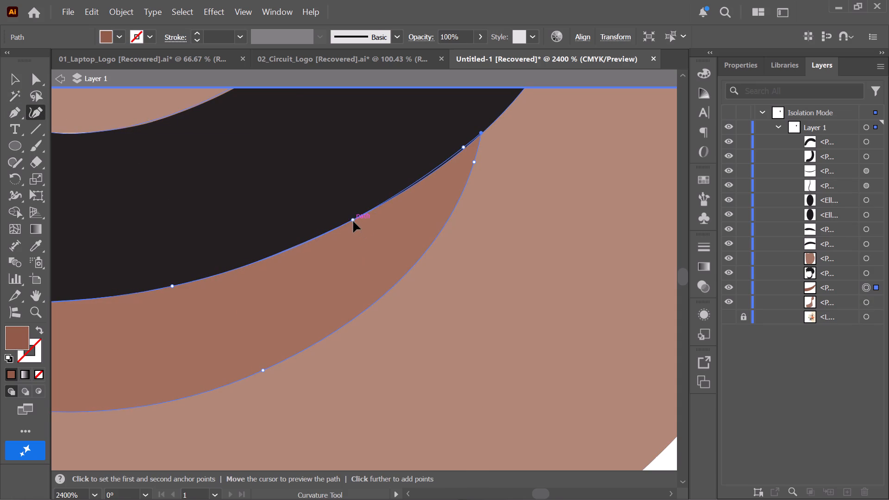
{"action": "left_click_drag", "start_coordinate": [353, 221], "coordinate": [351, 218]}
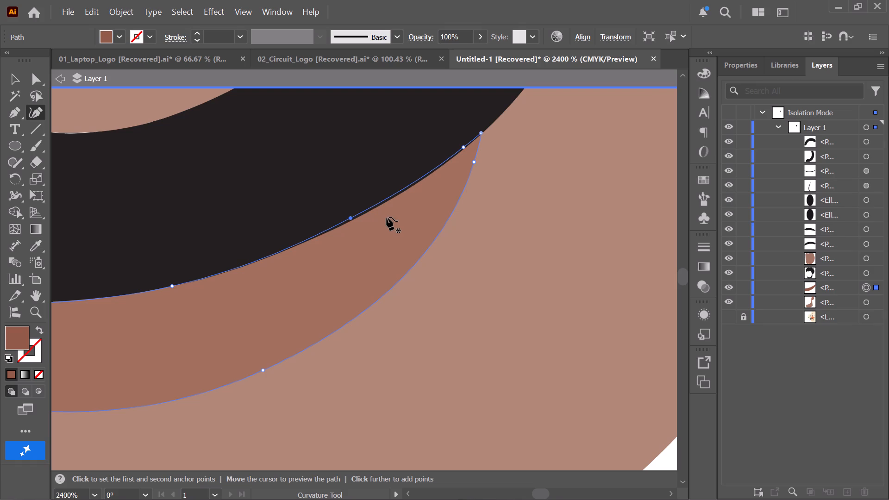
Deselect the neck shadow and examine the ear, neck and beard edges close up and across the whole head for remaining gaps.
{"action": "scroll", "coordinate": [399, 224], "scroll_direction": "down", "scroll_amount": 4, "text": "alt"}
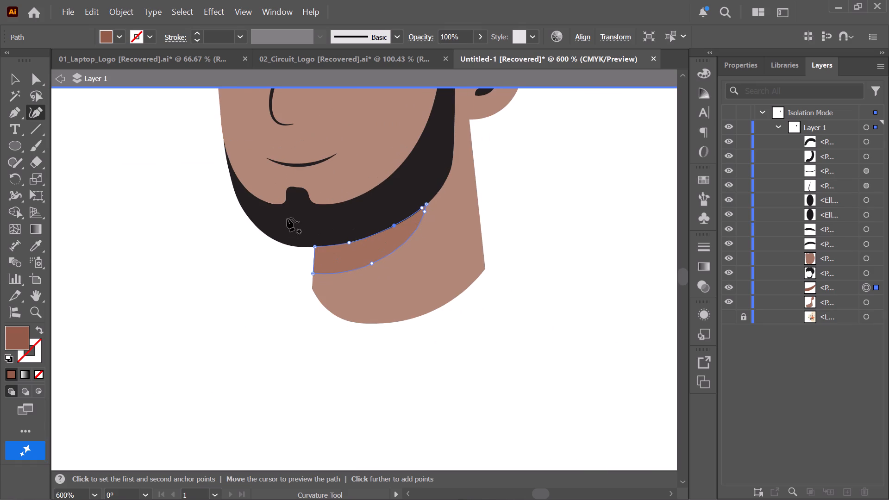
{"action": "key", "text": "i"}
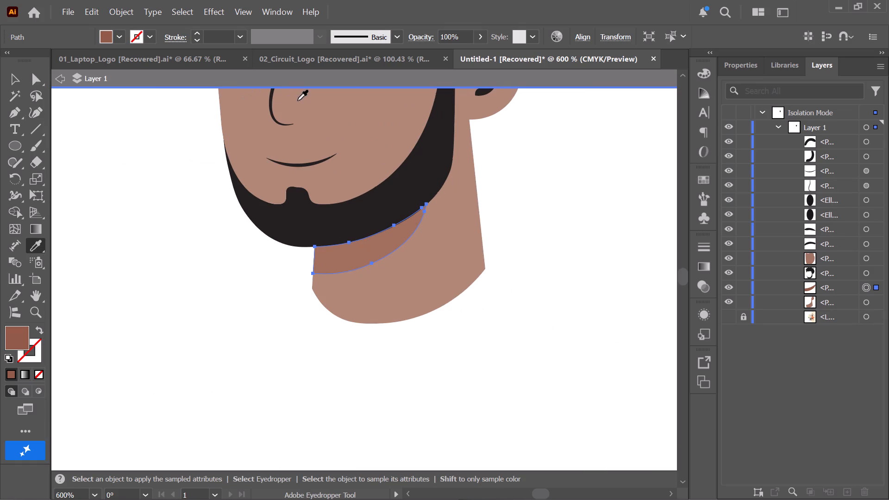
{"action": "key", "text": "v"}
{"action": "key", "text": "space"}
{"action": "key", "text": "space"}
{"action": "key", "text": "space"}
{"action": "key", "text": "space"}
{"action": "key", "text": "space"}
{"action": "key", "text": "space"}
{"action": "key", "text": "space"}
{"action": "key", "text": "space"}
{"action": "key", "text": "space"}
{"action": "key", "text": "space"}
{"action": "key", "text": "space"}
{"action": "left_click_drag", "start_coordinate": [405, 133], "coordinate": [329, 265]}
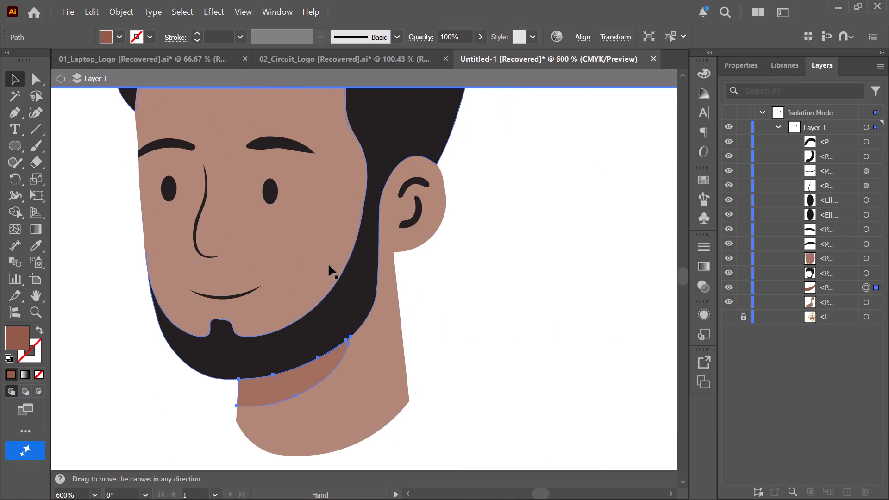
{"action": "key", "text": "v"}
{"action": "left_click", "coordinate": [483, 235]}
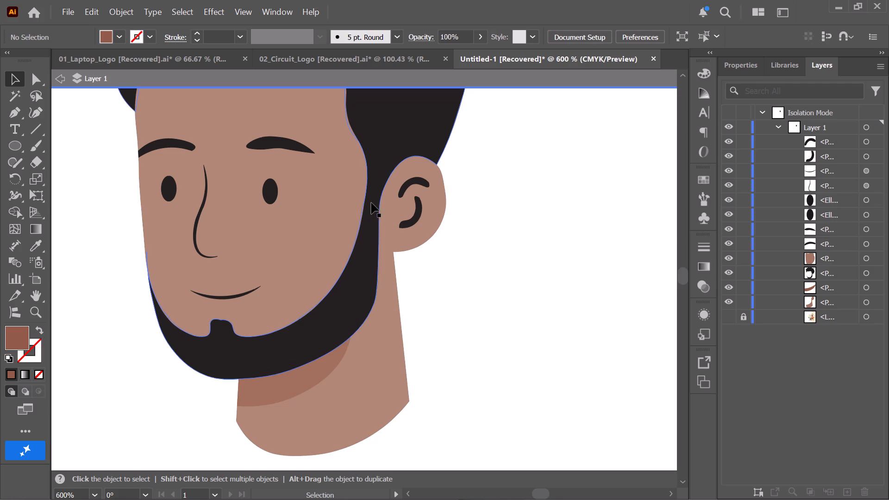
{"action": "key", "text": "v"}
{"action": "scroll", "coordinate": [379, 204], "scroll_direction": "up", "scroll_amount": 3}
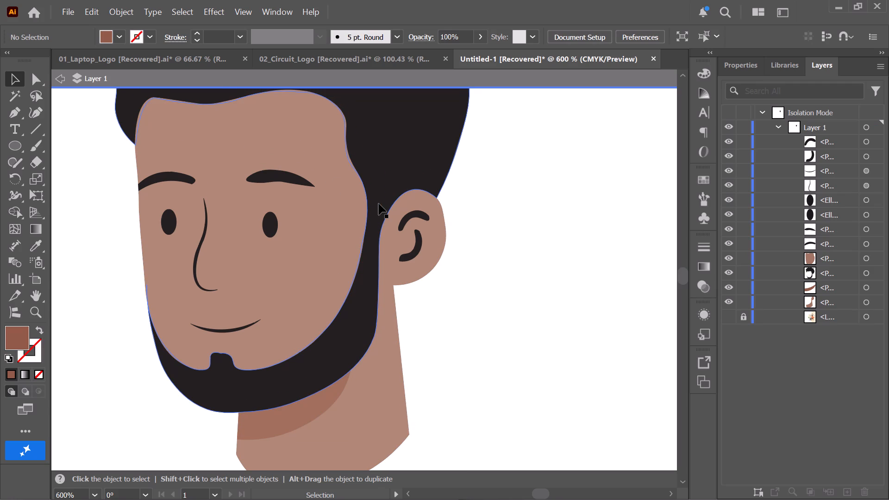
{"action": "scroll", "coordinate": [358, 217], "scroll_direction": "up", "scroll_amount": 3, "text": "alt"}
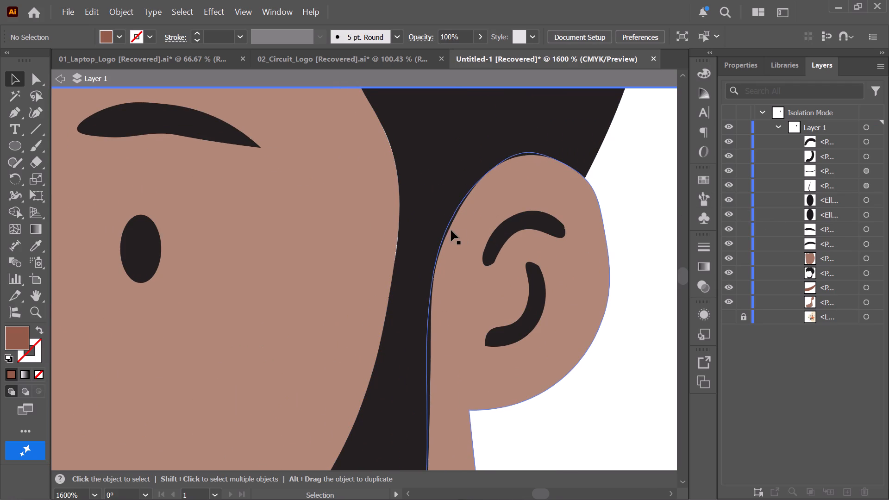
{"action": "scroll", "coordinate": [439, 212], "scroll_direction": "down", "scroll_amount": 3, "text": "alt"}
{"action": "scroll", "coordinate": [517, 186], "scroll_direction": "down", "scroll_amount": 3, "text": "alt"}
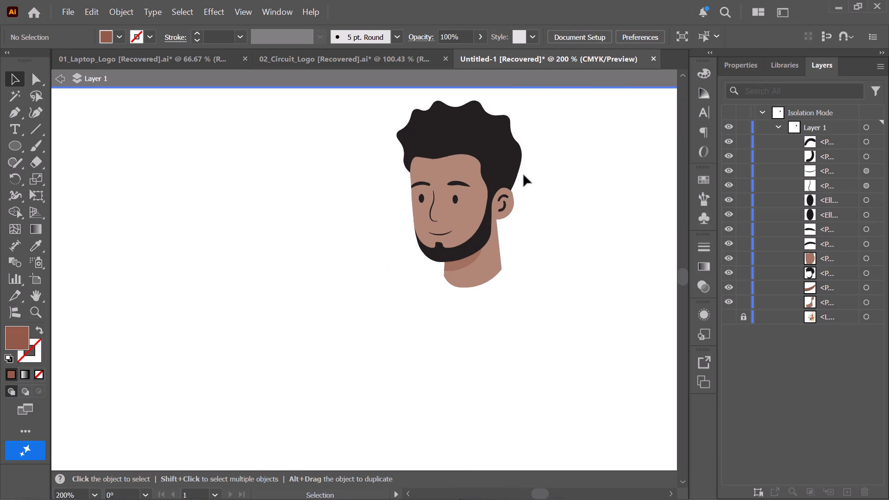
Pull the tip of the hair's front bulge inward with the Curvature tool to soften the outline above the forehead side.
{"action": "left_click", "coordinate": [445, 117]}
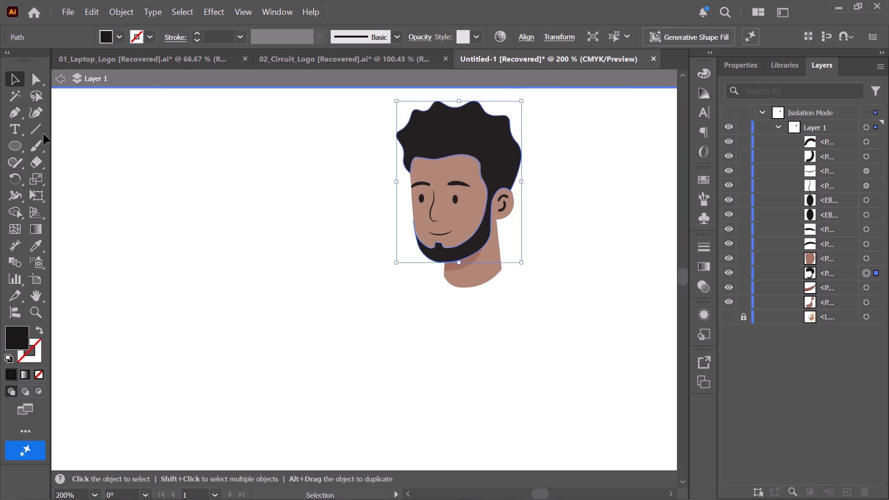
{"action": "left_click", "coordinate": [34, 119]}
{"action": "key", "text": "space"}
{"action": "key", "text": "space"}
{"action": "key", "text": "space"}
{"action": "key", "text": "space"}
{"action": "key", "text": "space"}
{"action": "key", "text": "space"}
{"action": "key", "text": "space"}
{"action": "key", "text": "space"}
{"action": "key", "text": "space"}
{"action": "key", "text": "space"}
{"action": "key", "text": "space"}
{"action": "key", "text": "space"}
{"action": "scroll", "coordinate": [414, 148], "scroll_direction": "up", "scroll_amount": 3}
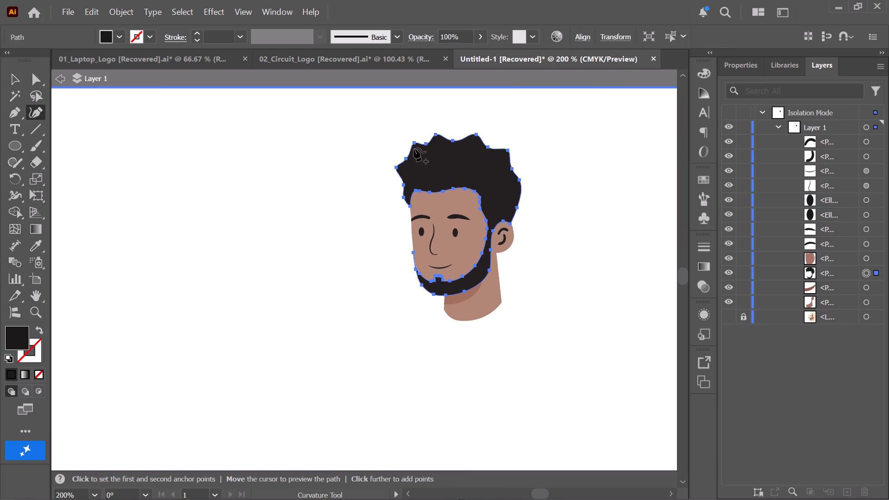
{"action": "scroll", "coordinate": [411, 168], "scroll_direction": "up", "scroll_amount": 4, "text": "alt"}
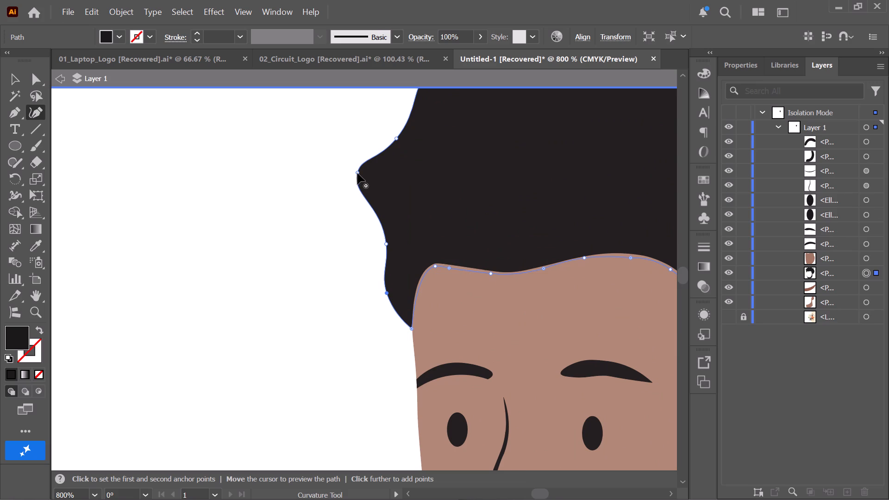
{"action": "left_click_drag", "start_coordinate": [357, 173], "coordinate": [375, 183]}
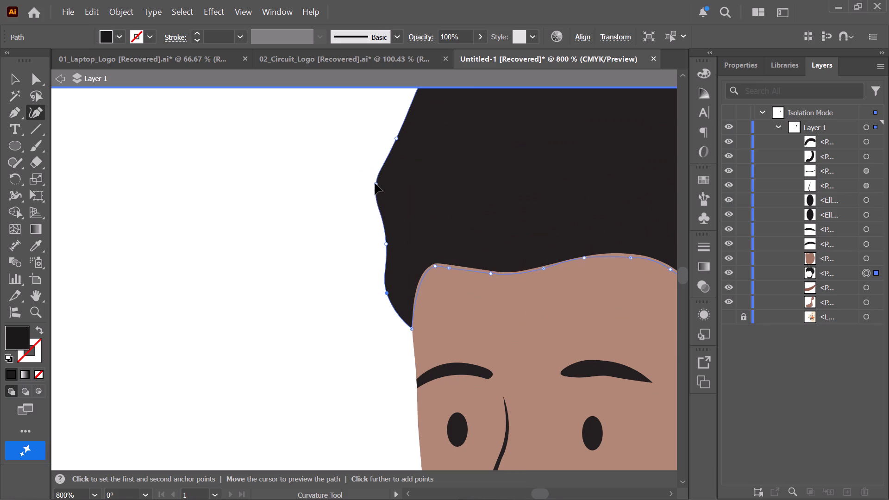
{"action": "left_click_drag", "start_coordinate": [375, 183], "coordinate": [373, 182]}
Lower the anchors of the two front peaks along the top of the hair slightly to flatten the waves.
{"action": "key", "text": "space"}
{"action": "key", "text": "space"}
{"action": "key", "text": "space"}
{"action": "key", "text": "space"}
{"action": "key", "text": "space"}
{"action": "key", "text": "space"}
{"action": "key", "text": "space"}
{"action": "key", "text": "space"}
{"action": "key", "text": "space"}
{"action": "key", "text": "space"}
{"action": "left_click_drag", "start_coordinate": [459, 168], "coordinate": [419, 356]}
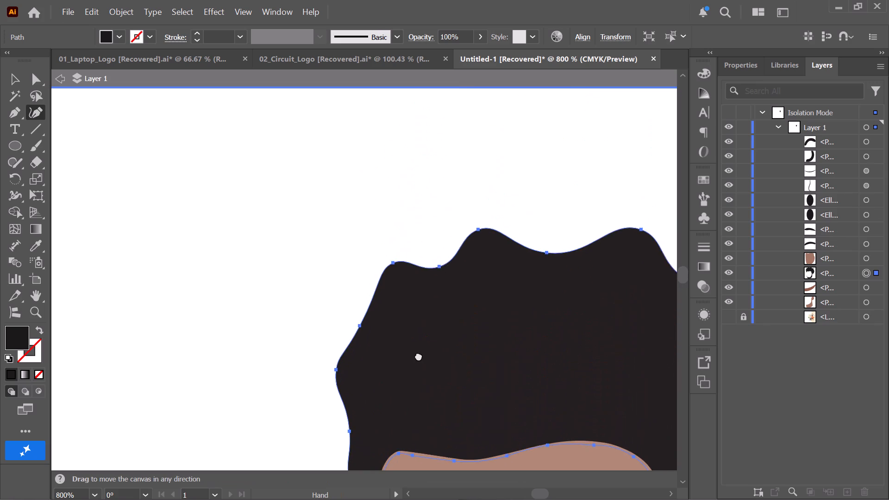
{"action": "left_click_drag", "start_coordinate": [419, 356], "coordinate": [416, 352]}
{"action": "left_click_drag", "start_coordinate": [389, 262], "coordinate": [392, 269]}
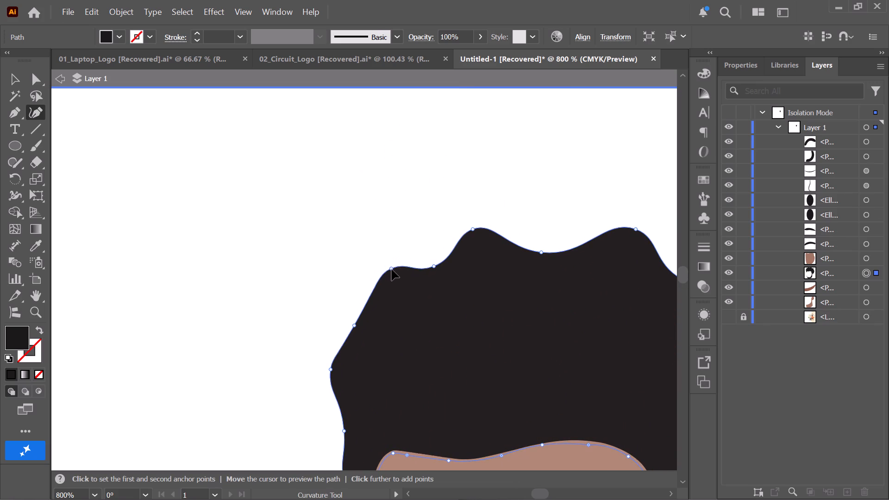
{"action": "left_click_drag", "start_coordinate": [392, 269], "coordinate": [392, 270]}
{"action": "left_click_drag", "start_coordinate": [472, 228], "coordinate": [474, 230]}
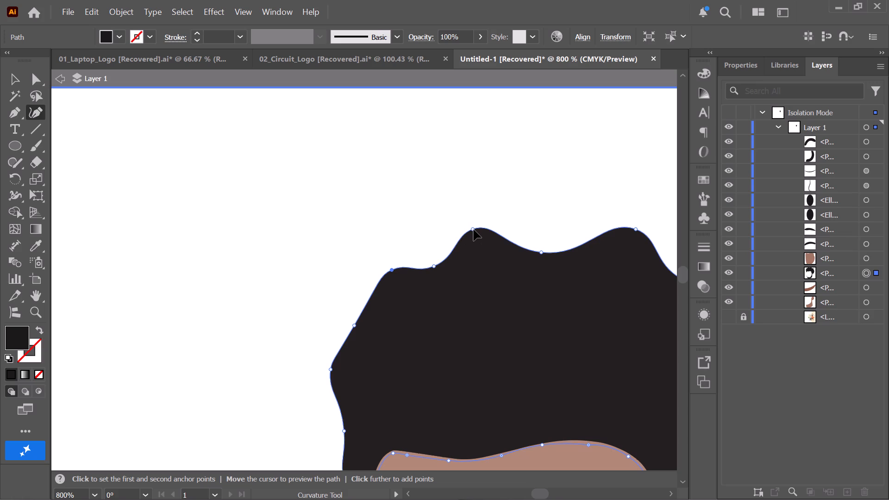
{"action": "left_click_drag", "start_coordinate": [474, 230], "coordinate": [476, 237]}
Lower the rear peak on top of the hair and pull the upper back corner inward to round the silhouette.
{"action": "key", "text": "space"}
{"action": "key", "text": "space"}
{"action": "key", "text": "space"}
{"action": "key", "text": "space"}
{"action": "key", "text": "space"}
{"action": "key", "text": "space"}
{"action": "key", "text": "space"}
{"action": "key", "text": "space"}
{"action": "key", "text": "space"}
{"action": "key", "text": "space"}
{"action": "key", "text": "space"}
{"action": "key", "text": "space"}
{"action": "key", "text": "space"}
{"action": "key", "text": "space"}
{"action": "key", "text": "space"}
{"action": "key", "text": "space"}
{"action": "key", "text": "space"}
{"action": "key", "text": "space"}
{"action": "key", "text": "space"}
{"action": "key", "text": "space"}
{"action": "left_click_drag", "start_coordinate": [548, 274], "coordinate": [525, 264]}
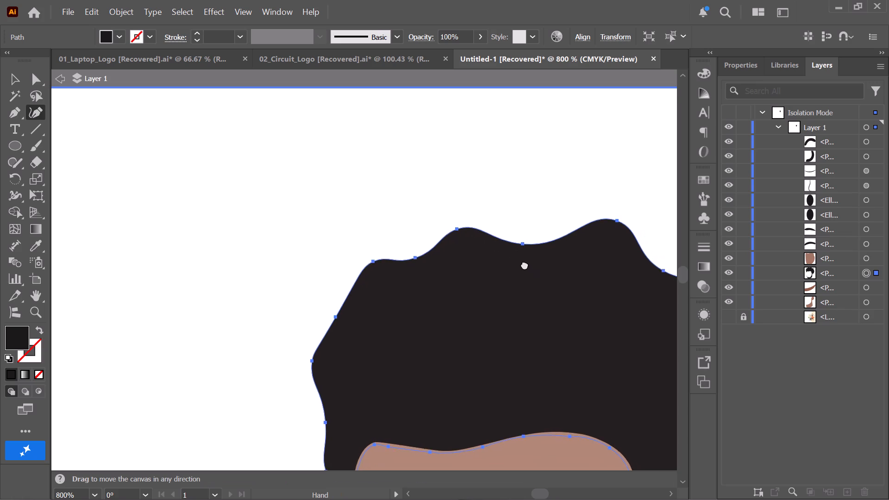
{"action": "left_click_drag", "start_coordinate": [525, 264], "coordinate": [401, 213]}
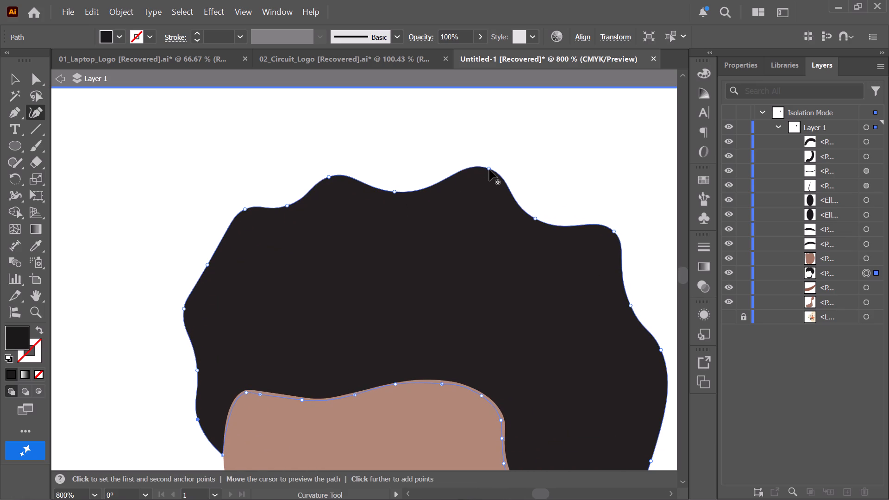
{"action": "left_click_drag", "start_coordinate": [489, 169], "coordinate": [485, 183]}
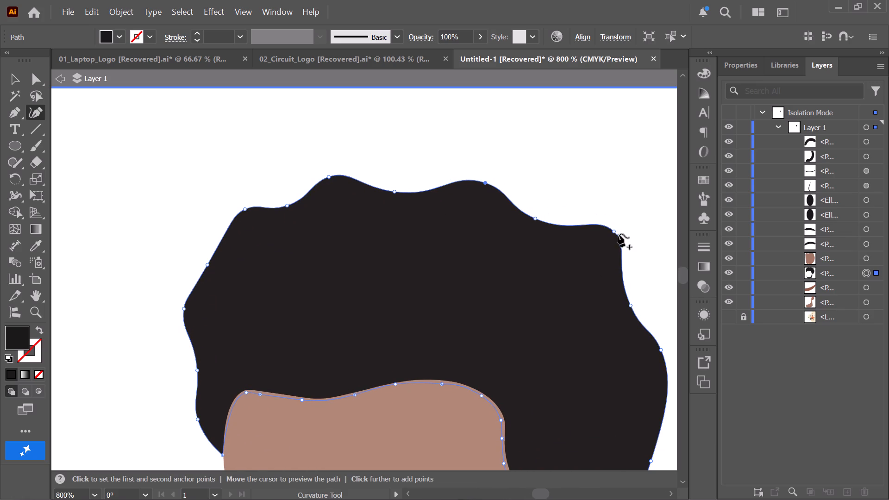
{"action": "left_click_drag", "start_coordinate": [615, 231], "coordinate": [603, 243]}
Examine the back edge of the hair, deselect the shape and check the whole head outline.
{"action": "key", "text": "space"}
{"action": "key", "text": "space"}
{"action": "key", "text": "space"}
{"action": "key", "text": "space"}
{"action": "key", "text": "space"}
{"action": "key", "text": "space"}
{"action": "key", "text": "space"}
{"action": "key", "text": "space"}
{"action": "key", "text": "space"}
{"action": "left_click_drag", "start_coordinate": [634, 345], "coordinate": [620, 332]}
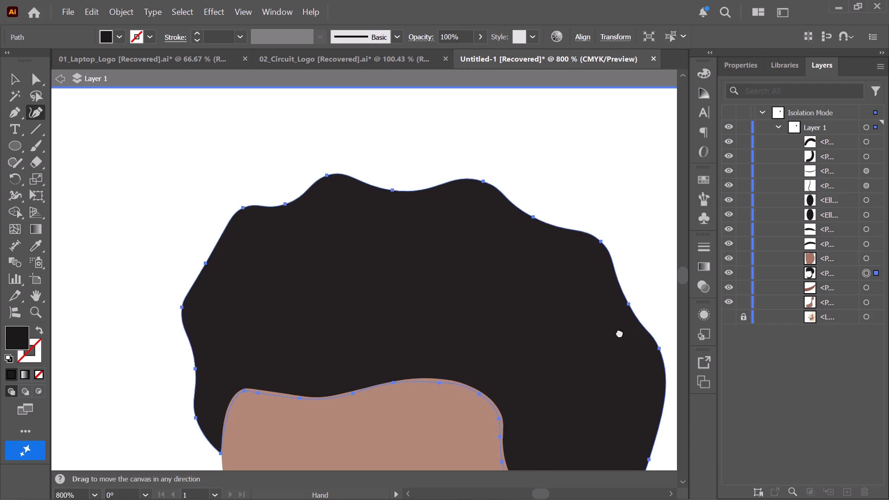
{"action": "left_click_drag", "start_coordinate": [620, 332], "coordinate": [548, 170]}
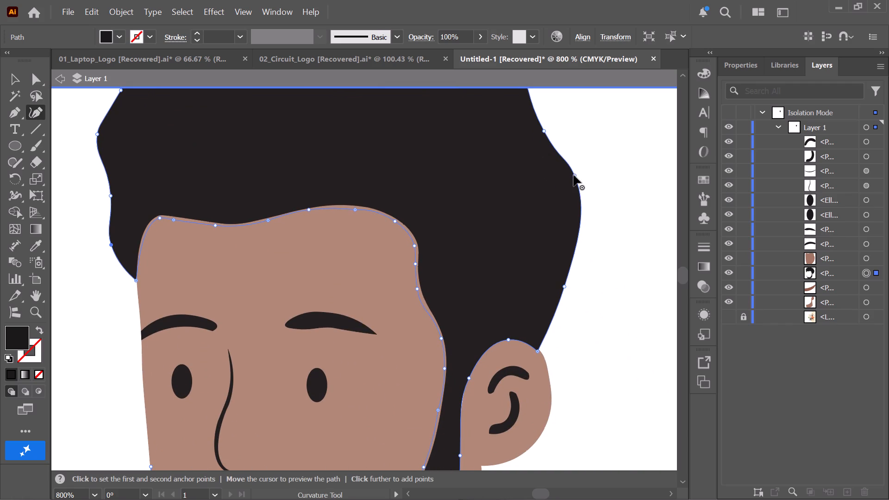
{"action": "left_click", "coordinate": [574, 175]}
{"action": "scroll", "coordinate": [613, 252], "scroll_direction": "down", "scroll_amount": 1, "text": "alt"}
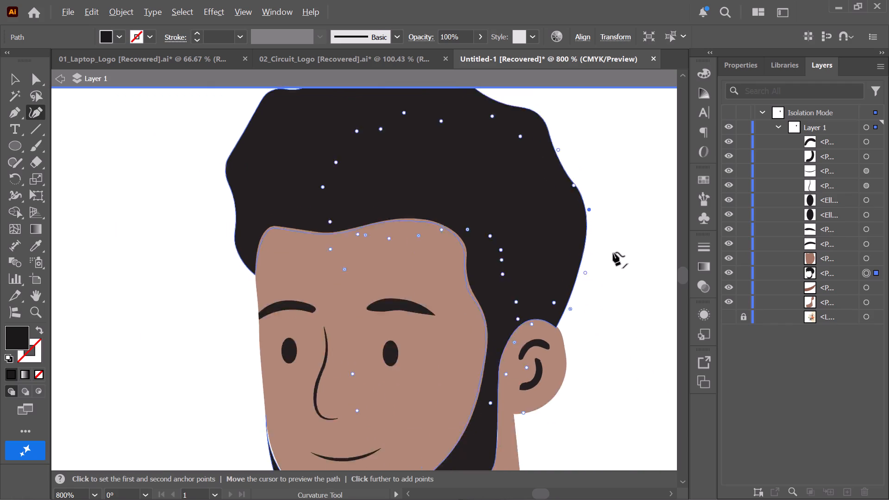
{"action": "scroll", "coordinate": [613, 252], "scroll_direction": "down", "scroll_amount": 2, "text": "alt"}
{"action": "key", "text": "v"}
{"action": "left_click", "coordinate": [631, 261]}
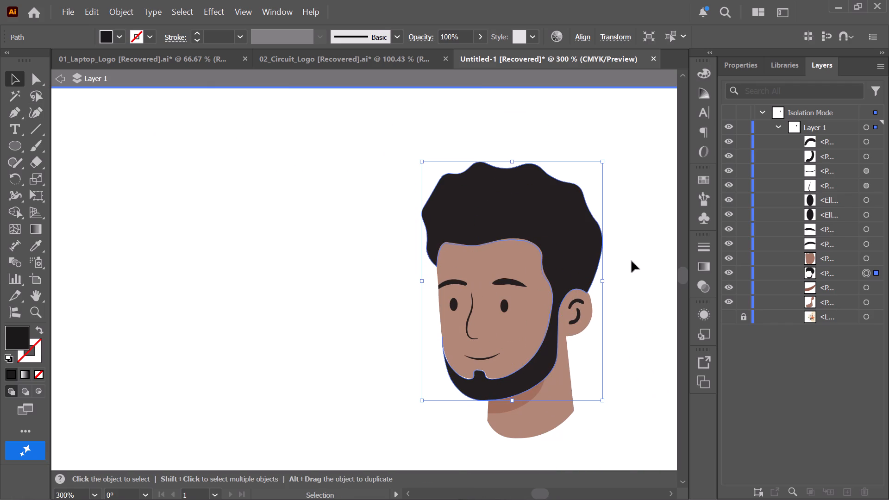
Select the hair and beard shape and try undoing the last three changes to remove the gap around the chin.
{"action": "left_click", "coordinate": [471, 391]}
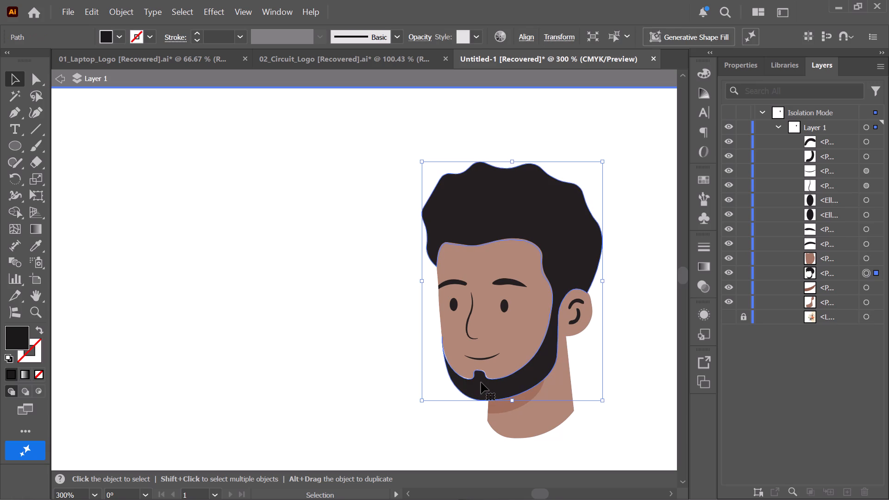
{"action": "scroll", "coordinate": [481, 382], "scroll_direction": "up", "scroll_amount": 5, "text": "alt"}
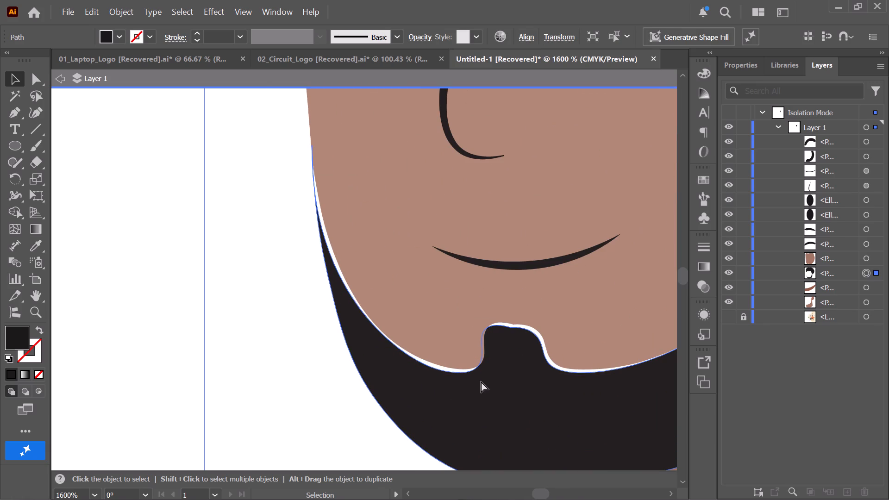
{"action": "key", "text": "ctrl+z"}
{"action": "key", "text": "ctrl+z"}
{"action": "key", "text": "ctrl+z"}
Move the hair and beard shape by about 0.14 pt horizontally and -0.26 pt vertically to close the gap around the chin.
{"action": "key", "text": "space"}
{"action": "key", "text": "space"}
{"action": "key", "text": "space"}
{"action": "key", "text": "space"}
{"action": "key", "text": "space"}
{"action": "key", "text": "space"}
{"action": "key", "text": "space"}
{"action": "key", "text": "space"}
{"action": "key", "text": "space"}
{"action": "key", "text": "space"}
{"action": "key", "text": "space"}
{"action": "key", "text": "space"}
{"action": "key", "text": "space"}
{"action": "key", "text": "space"}
{"action": "key", "text": "space"}
{"action": "key", "text": "space"}
{"action": "key", "text": "space"}
{"action": "key", "text": "space"}
{"action": "key", "text": "space"}
{"action": "key", "text": "space"}
{"action": "left_click_drag", "start_coordinate": [458, 337], "coordinate": [319, 43]}
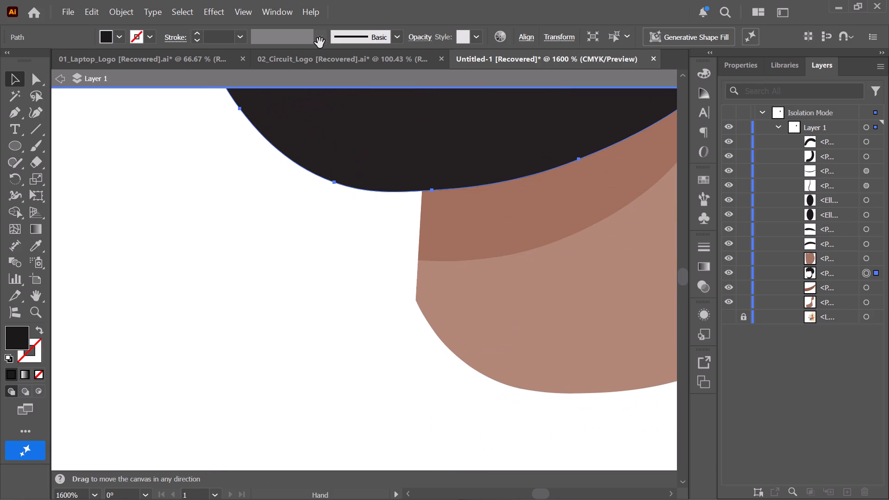
{"action": "key", "text": "space"}
{"action": "key", "text": "space"}
{"action": "key", "text": "space"}
{"action": "key", "text": "space"}
{"action": "key", "text": "space"}
{"action": "key", "text": "space"}
{"action": "left_click_drag", "start_coordinate": [313, 156], "coordinate": [279, 329]}
{"action": "left_click", "coordinate": [278, 304]}
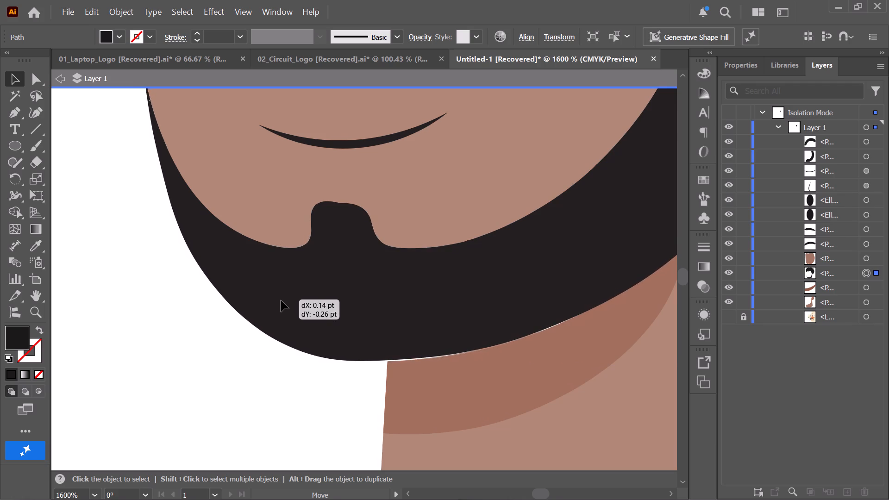
Examine the beard edge from the chin up along the jaw to the ear for remaining gaps.
{"action": "key", "text": "space"}
{"action": "key", "text": "space"}
{"action": "key", "text": "space"}
{"action": "key", "text": "space"}
{"action": "key", "text": "space"}
{"action": "key", "text": "space"}
{"action": "key", "text": "space"}
{"action": "key", "text": "space"}
{"action": "key", "text": "space"}
{"action": "key", "text": "space"}
{"action": "key", "text": "space"}
{"action": "key", "text": "space"}
{"action": "key", "text": "space"}
{"action": "key", "text": "space"}
{"action": "key", "text": "space"}
{"action": "key", "text": "space"}
{"action": "key", "text": "space"}
{"action": "key", "text": "space"}
{"action": "key", "text": "space"}
{"action": "key", "text": "space"}
{"action": "left_click_drag", "start_coordinate": [248, 229], "coordinate": [272, 269]}
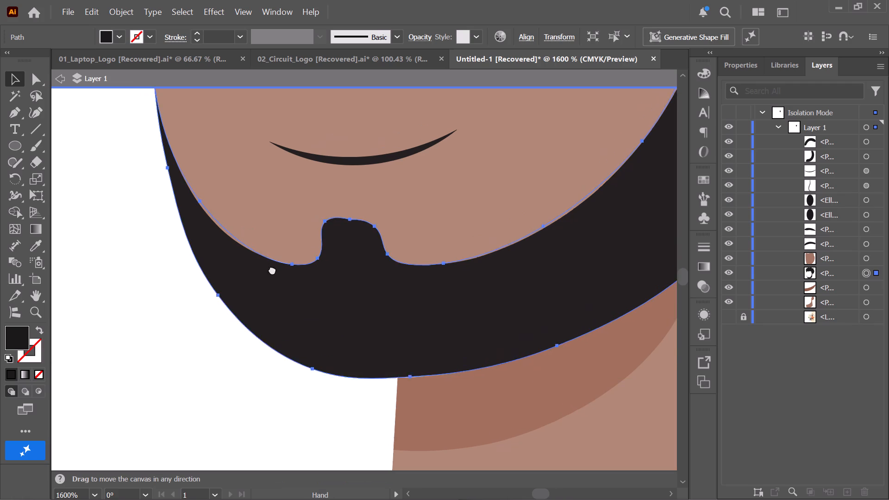
{"action": "left_click_drag", "start_coordinate": [272, 269], "coordinate": [232, 282]}
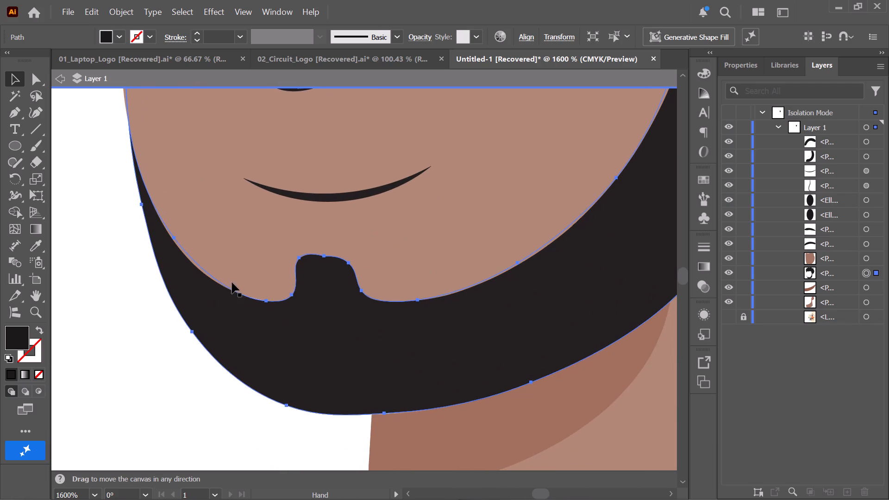
{"action": "key", "text": "space"}
{"action": "key", "text": "space"}
{"action": "key", "text": "space"}
{"action": "key", "text": "space"}
{"action": "key", "text": "space"}
{"action": "key", "text": "space"}
{"action": "key", "text": "space"}
{"action": "key", "text": "space"}
{"action": "key", "text": "space"}
{"action": "key", "text": "space"}
{"action": "key", "text": "space"}
{"action": "left_click_drag", "start_coordinate": [544, 344], "coordinate": [236, 499]}
{"action": "key", "text": "space"}
{"action": "key", "text": "space"}
{"action": "key", "text": "space"}
{"action": "key", "text": "space"}
{"action": "key", "text": "space"}
{"action": "key", "text": "space"}
{"action": "key", "text": "space"}
{"action": "key", "text": "space"}
{"action": "key", "text": "space"}
{"action": "key", "text": "space"}
{"action": "key", "text": "space"}
{"action": "key", "text": "space"}
{"action": "key", "text": "space"}
{"action": "key", "text": "space"}
{"action": "left_click_drag", "start_coordinate": [445, 203], "coordinate": [432, 300]}
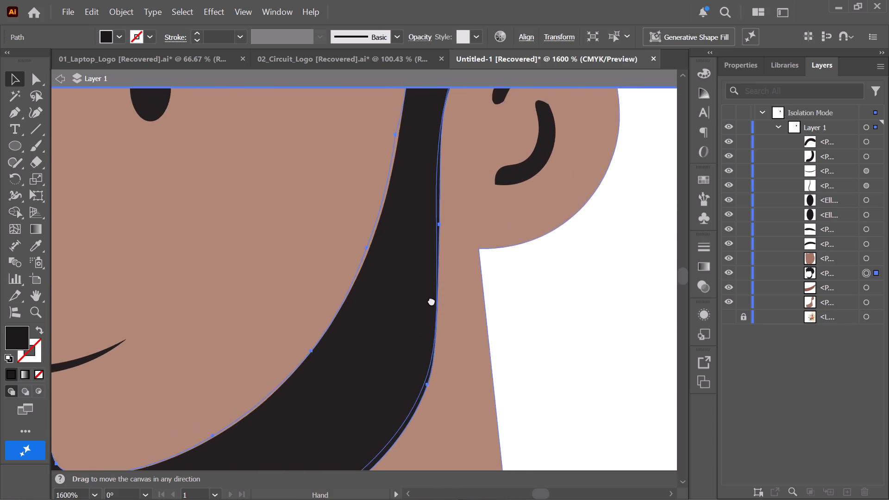
{"action": "left_click_drag", "start_coordinate": [432, 300], "coordinate": [320, 468]}
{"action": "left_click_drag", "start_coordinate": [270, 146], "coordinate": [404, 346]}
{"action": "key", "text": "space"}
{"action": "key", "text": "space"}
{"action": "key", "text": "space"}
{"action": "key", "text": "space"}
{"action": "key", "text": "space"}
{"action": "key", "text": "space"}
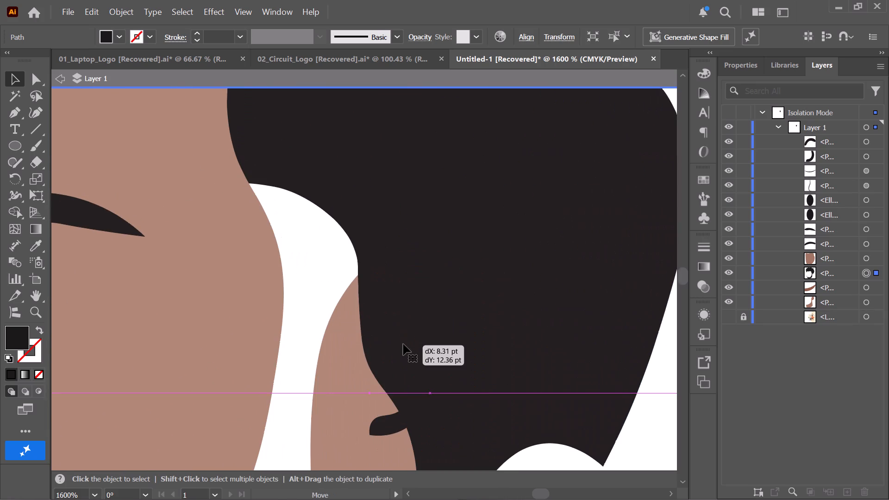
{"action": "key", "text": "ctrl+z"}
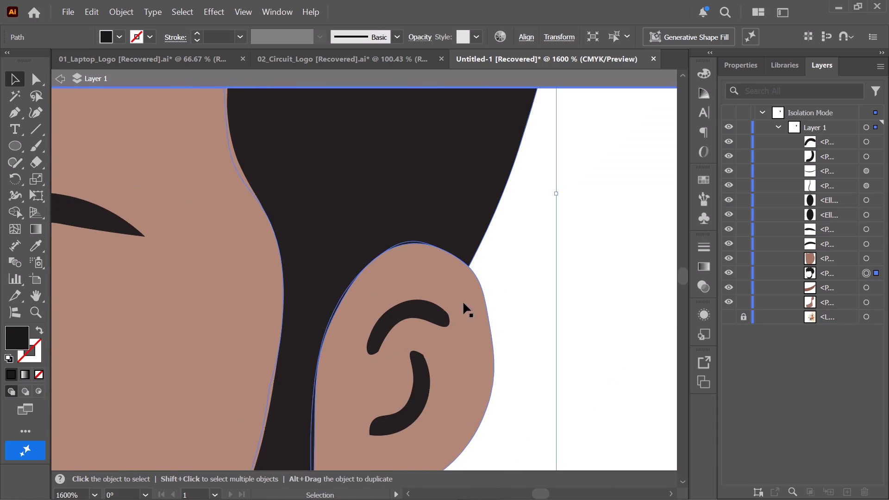
Check the front of the face and the whole head outline, and deselect the hair and beard shape.
{"action": "key", "text": "space"}
{"action": "key", "text": "space"}
{"action": "key", "text": "space"}
{"action": "key", "text": "space"}
{"action": "key", "text": "space"}
{"action": "key", "text": "space"}
{"action": "key", "text": "space"}
{"action": "key", "text": "space"}
{"action": "key", "text": "space"}
{"action": "key", "text": "space"}
{"action": "key", "text": "space"}
{"action": "key", "text": "space"}
{"action": "key", "text": "space"}
{"action": "key", "text": "space"}
{"action": "key", "text": "space"}
{"action": "key", "text": "space"}
{"action": "key", "text": "space"}
{"action": "key", "text": "space"}
{"action": "key", "text": "space"}
{"action": "key", "text": "space"}
{"action": "left_click_drag", "start_coordinate": [222, 238], "coordinate": [810, 181]}
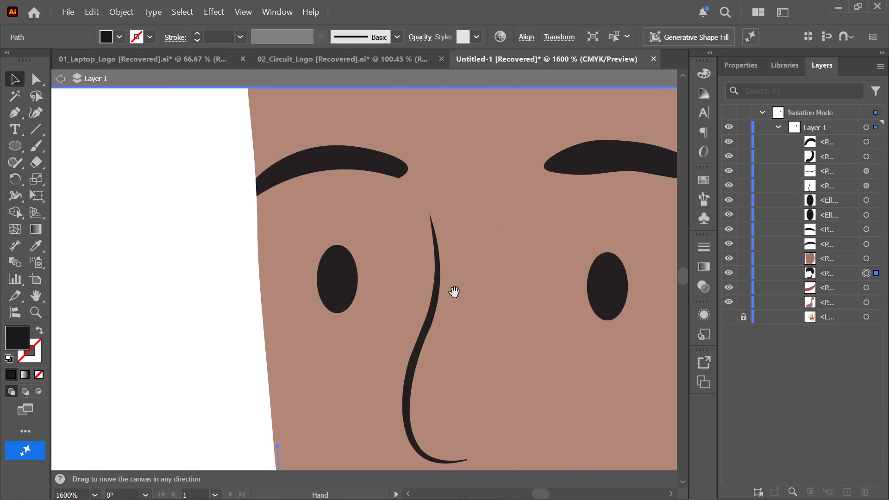
{"action": "scroll", "coordinate": [450, 288], "scroll_direction": "down", "scroll_amount": 5, "text": "alt"}
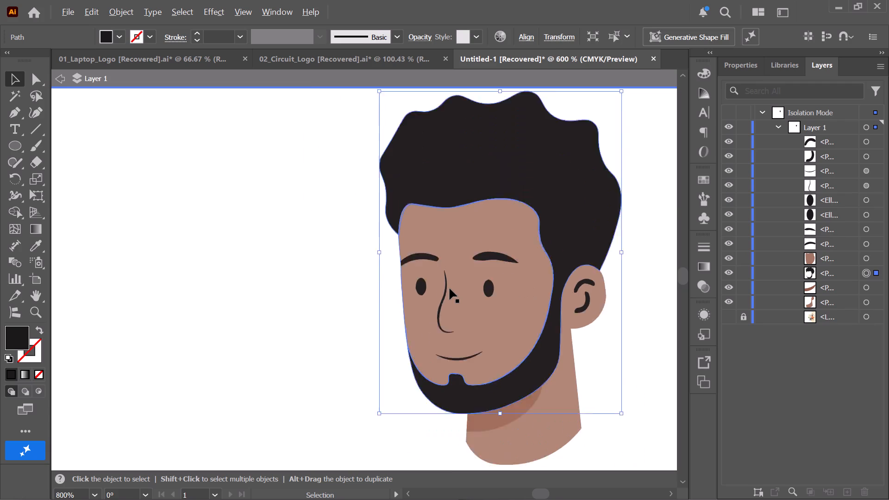
{"action": "left_click", "coordinate": [230, 275]}
Raise the front upper corner of the neck shadow under the beard with the Curvature tool to close the gap at the chin.
{"action": "scroll", "coordinate": [489, 374], "scroll_direction": "up", "scroll_amount": 6, "text": "alt"}
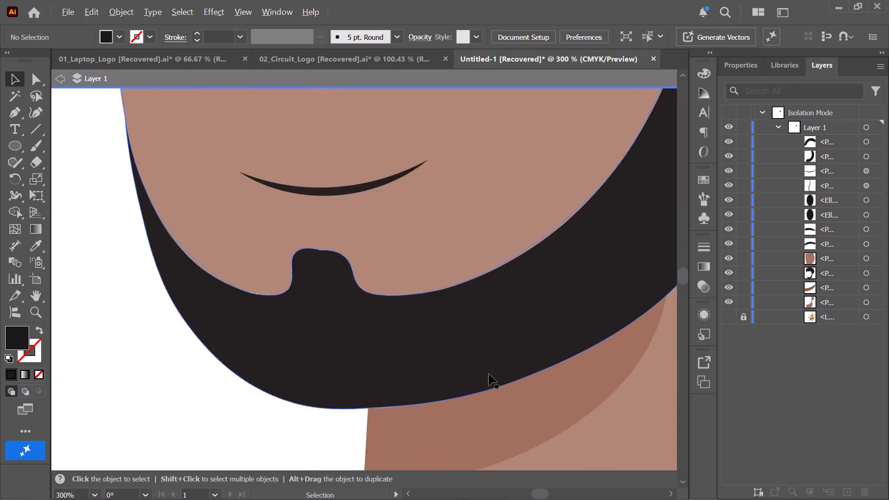
{"action": "left_click", "coordinate": [318, 432]}
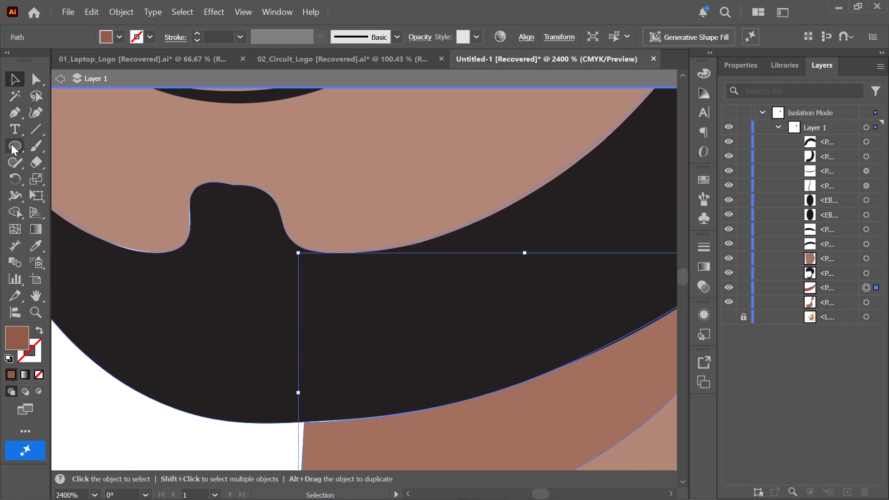
{"action": "left_click", "coordinate": [35, 112]}
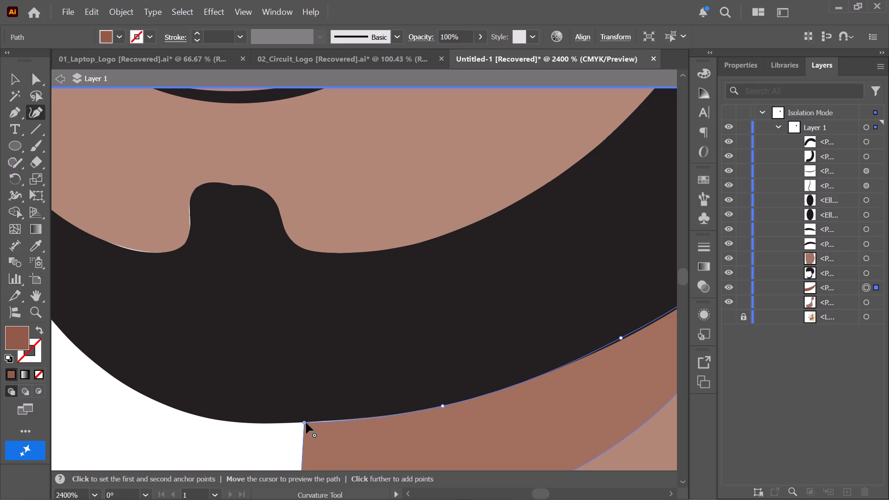
{"action": "left_click_drag", "start_coordinate": [306, 423], "coordinate": [305, 418]}
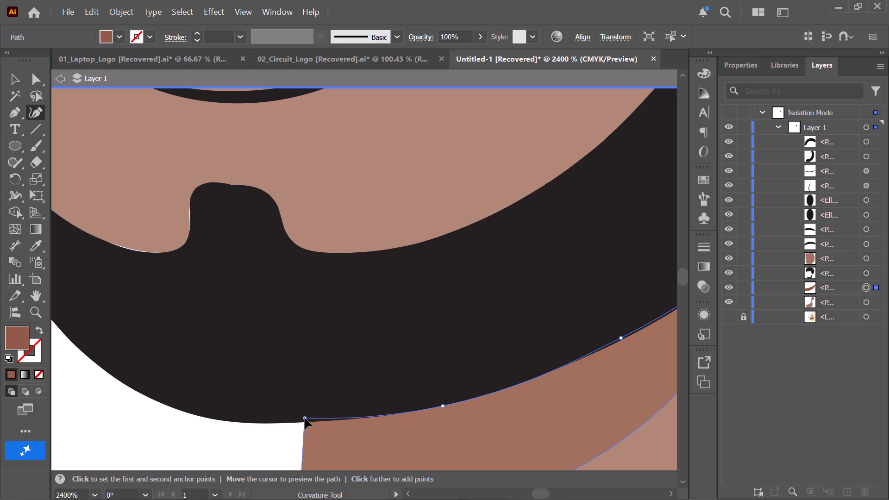
{"action": "left_click_drag", "start_coordinate": [305, 418], "coordinate": [305, 418]}
{"action": "key", "text": "v"}
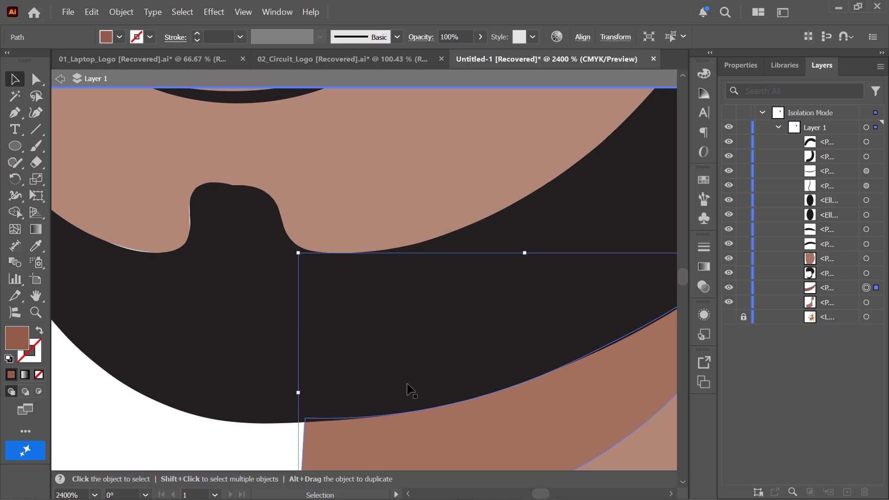
Examine the chin and neck edges, deselect the neck shadow, and toggle the reference image's visibility.
{"action": "key", "text": "space"}
{"action": "key", "text": "space"}
{"action": "key", "text": "space"}
{"action": "key", "text": "space"}
{"action": "key", "text": "space"}
{"action": "key", "text": "space"}
{"action": "key", "text": "space"}
{"action": "key", "text": "space"}
{"action": "key", "text": "space"}
{"action": "key", "text": "space"}
{"action": "key", "text": "space"}
{"action": "key", "text": "space"}
{"action": "key", "text": "space"}
{"action": "key", "text": "space"}
{"action": "key", "text": "space"}
{"action": "key", "text": "space"}
{"action": "key", "text": "space"}
{"action": "key", "text": "space"}
{"action": "key", "text": "space"}
{"action": "key", "text": "space"}
{"action": "left_click_drag", "start_coordinate": [169, 427], "coordinate": [239, 132]}
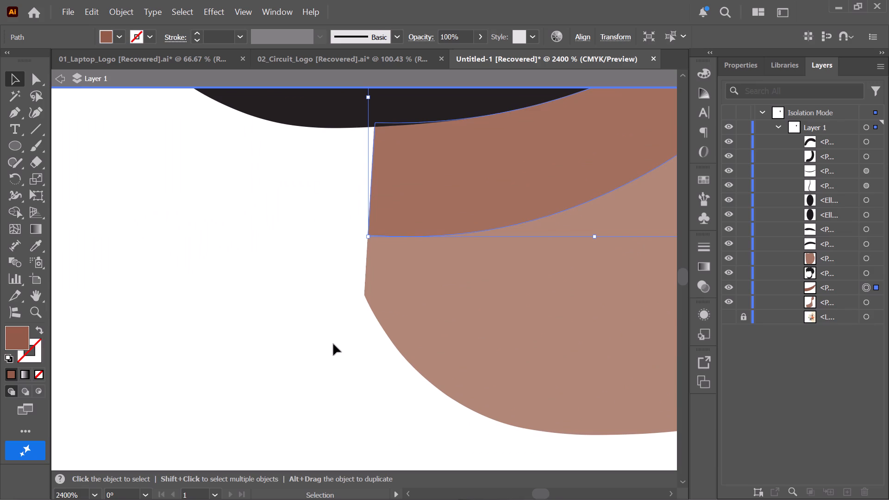
{"action": "key", "text": "space"}
{"action": "key", "text": "space"}
{"action": "key", "text": "space"}
{"action": "key", "text": "space"}
{"action": "scroll", "coordinate": [258, 329], "scroll_direction": "down", "scroll_amount": 3, "text": "alt"}
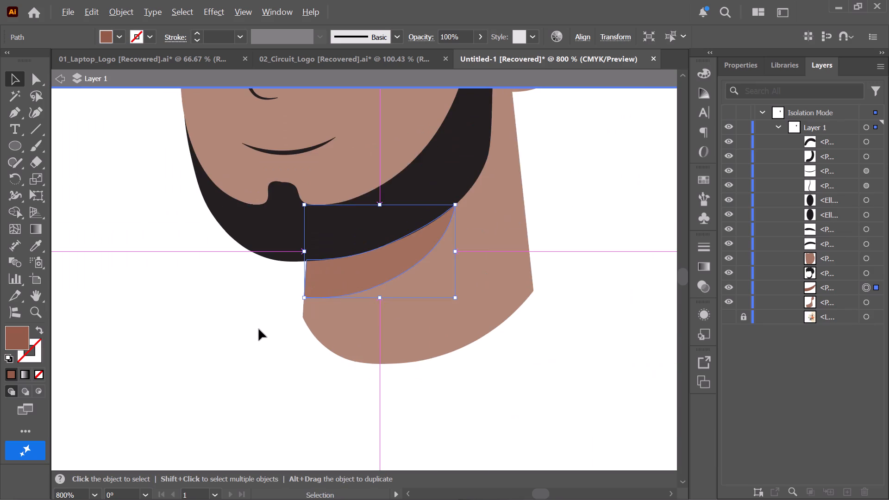
{"action": "scroll", "coordinate": [259, 329], "scroll_direction": "down", "scroll_amount": 2, "text": "alt"}
{"action": "left_click", "coordinate": [445, 235]}
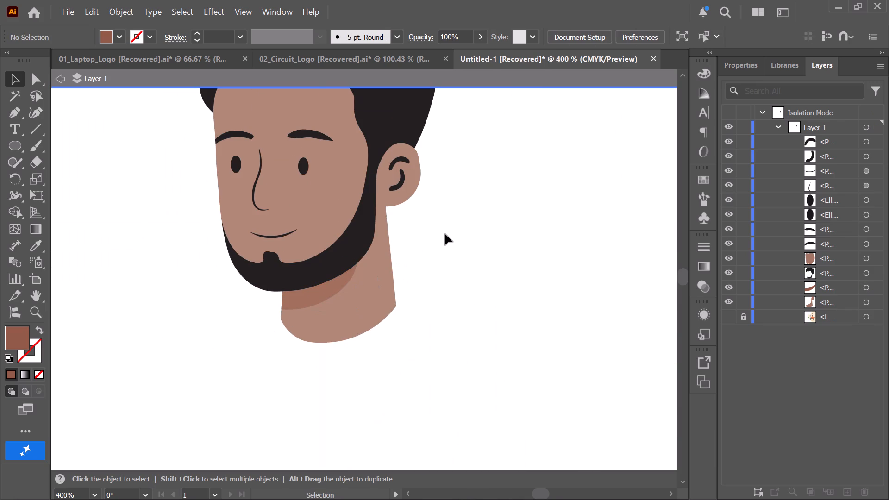
{"action": "left_click", "coordinate": [726, 316]}
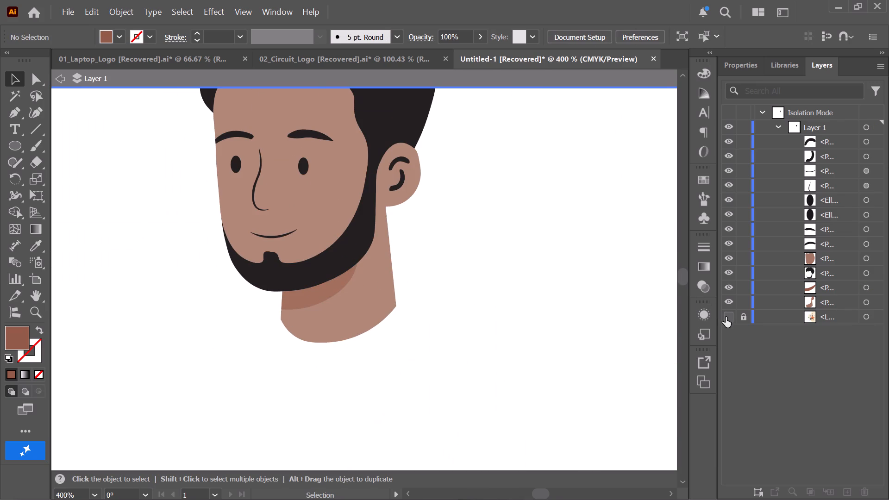
{"action": "left_click", "coordinate": [726, 317]}
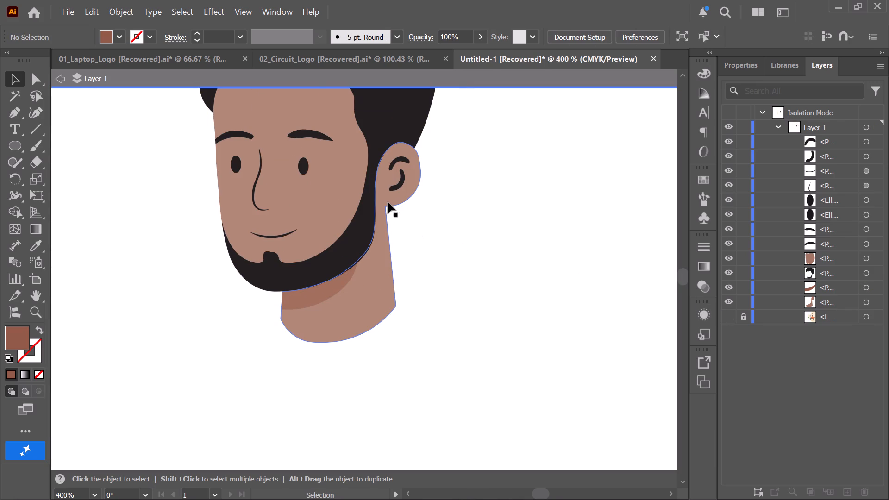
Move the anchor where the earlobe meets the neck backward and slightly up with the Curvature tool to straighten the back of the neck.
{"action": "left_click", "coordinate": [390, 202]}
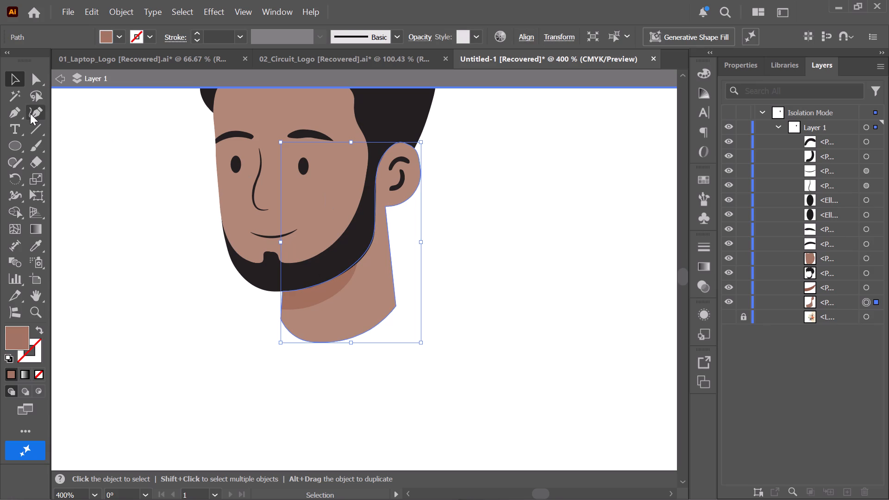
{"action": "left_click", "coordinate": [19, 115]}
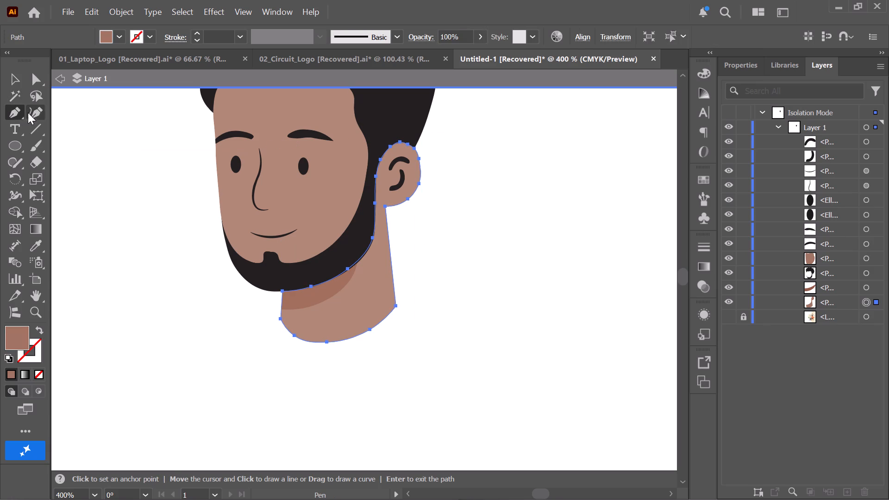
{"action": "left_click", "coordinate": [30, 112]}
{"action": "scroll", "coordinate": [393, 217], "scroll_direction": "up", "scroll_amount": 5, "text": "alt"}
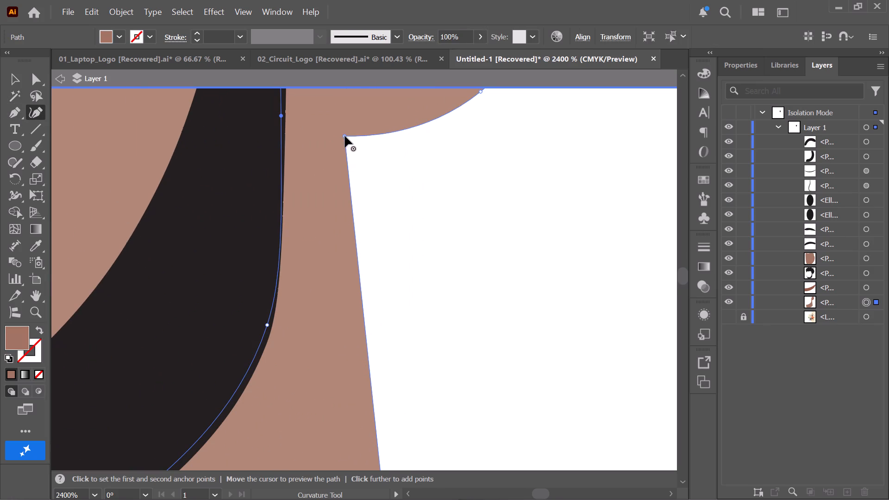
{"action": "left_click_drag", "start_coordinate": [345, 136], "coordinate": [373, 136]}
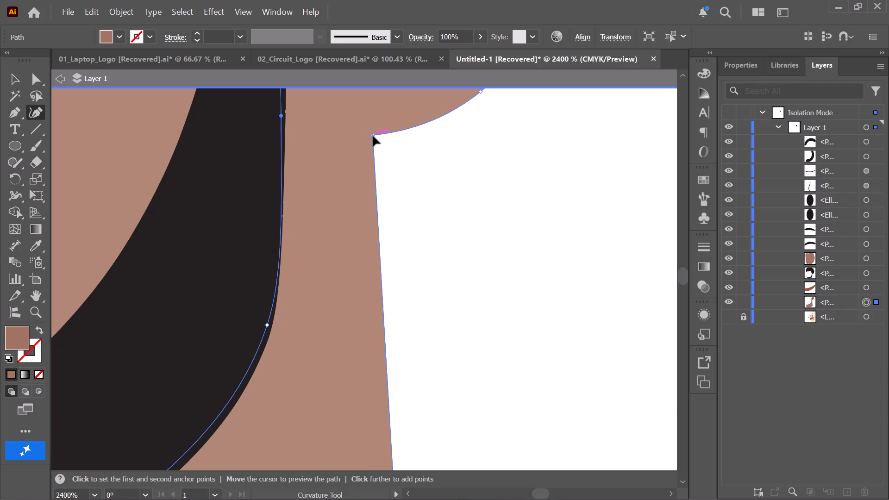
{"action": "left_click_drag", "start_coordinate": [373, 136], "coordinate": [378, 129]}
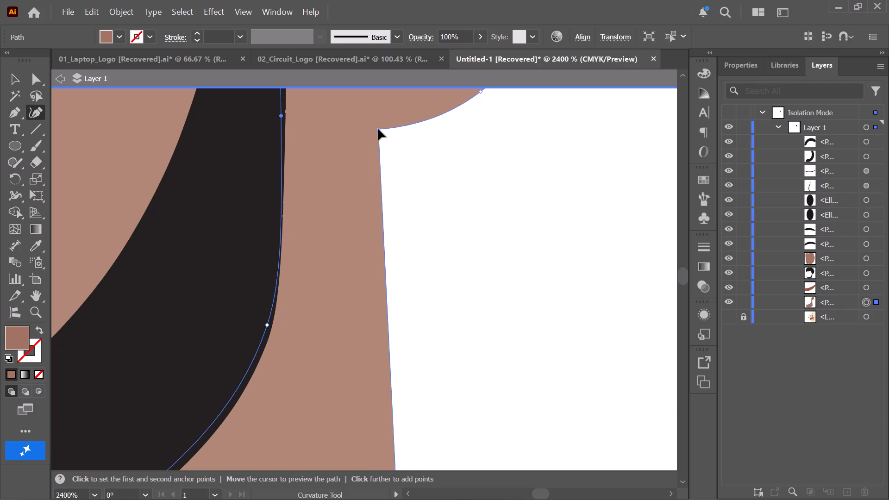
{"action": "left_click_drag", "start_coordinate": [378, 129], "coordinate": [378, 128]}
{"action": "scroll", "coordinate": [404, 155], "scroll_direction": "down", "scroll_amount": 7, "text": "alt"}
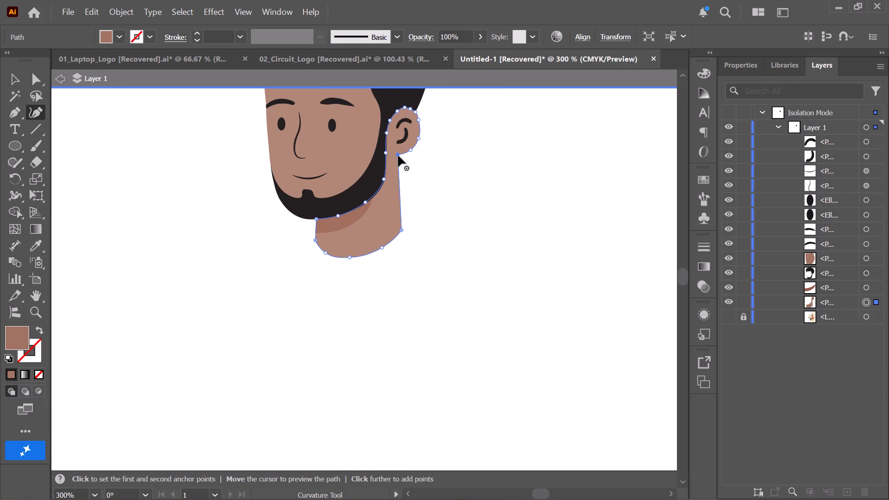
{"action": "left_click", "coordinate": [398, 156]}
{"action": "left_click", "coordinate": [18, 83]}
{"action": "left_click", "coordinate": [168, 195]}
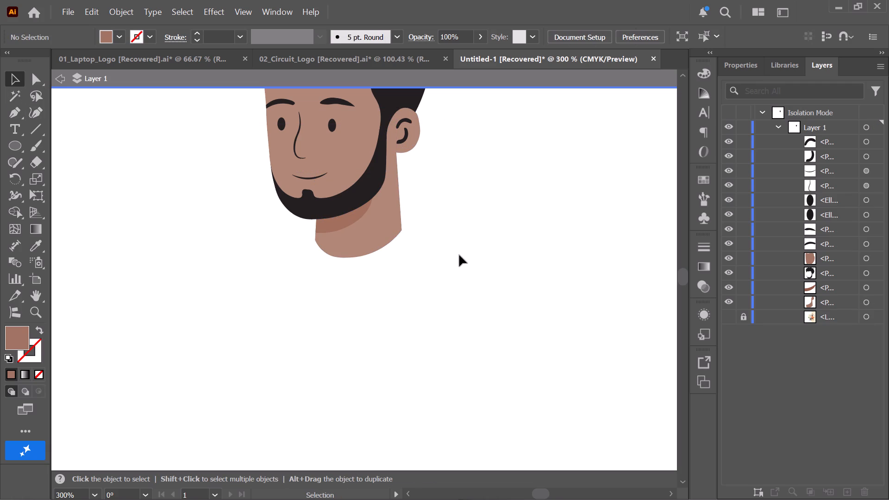
Show the reference image and compare it with the neck and ear shape by toggling that shape's visibility.
{"action": "scroll", "coordinate": [459, 255], "scroll_direction": "down", "scroll_amount": 3, "text": "alt"}
{"action": "scroll", "coordinate": [468, 252], "scroll_direction": "up", "scroll_amount": 1, "text": "alt"}
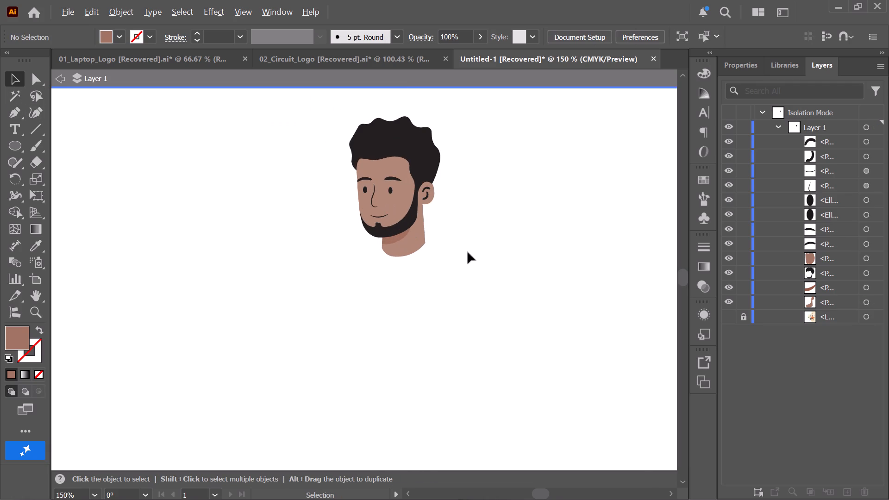
{"action": "left_click", "coordinate": [729, 315]}
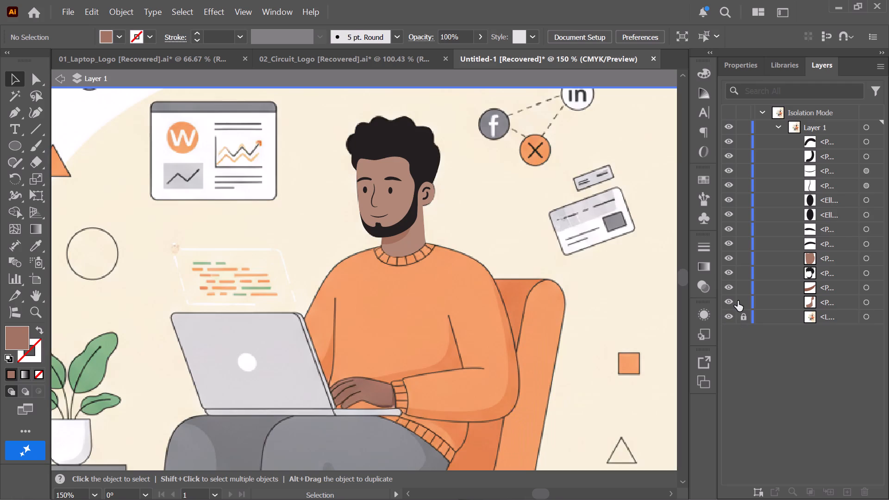
{"action": "left_click", "coordinate": [728, 301]}
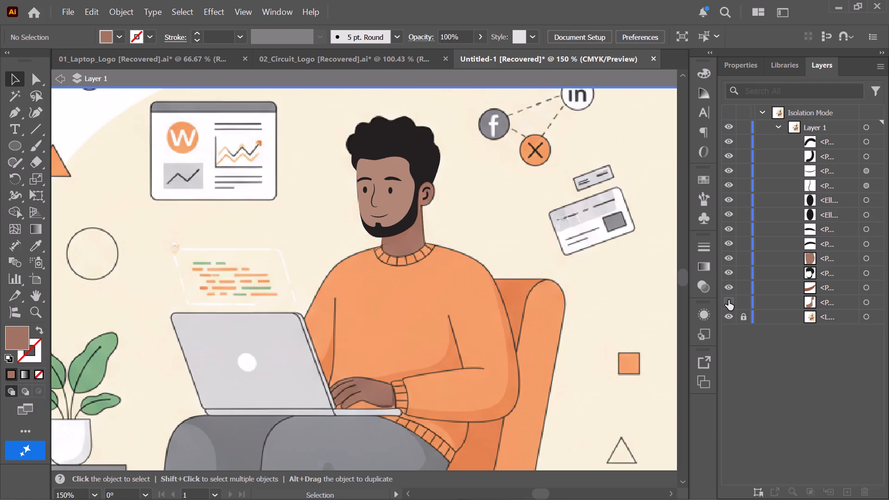
{"action": "left_click", "coordinate": [728, 300]}
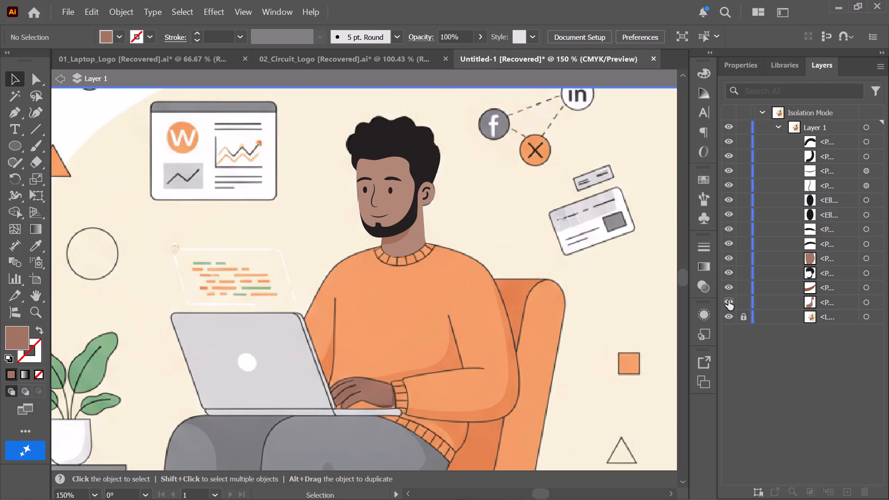
{"action": "left_click", "coordinate": [728, 300]}
{"action": "left_click", "coordinate": [728, 300]}
Move the anchor where the earlobe meets the neck slightly down and inward with the Curvature tool to match the reference outline, and deselect.
{"action": "scroll", "coordinate": [472, 218], "scroll_direction": "up", "scroll_amount": 5, "text": "alt"}
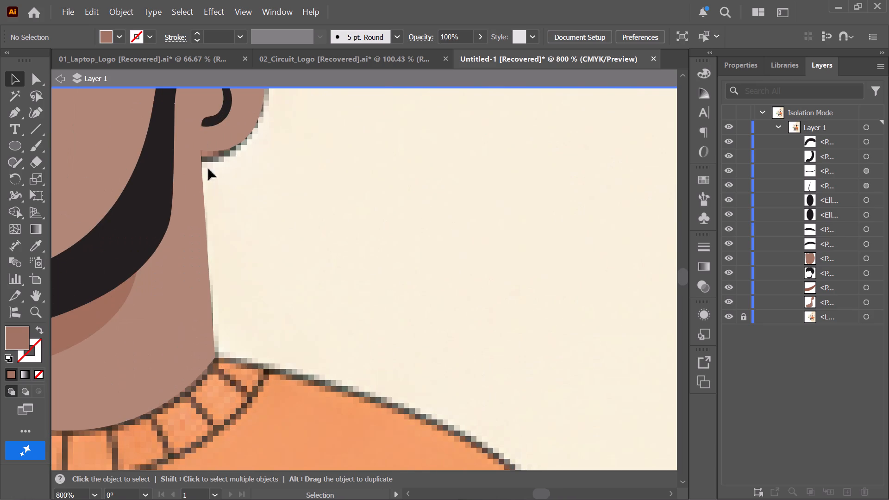
{"action": "left_click", "coordinate": [213, 145]}
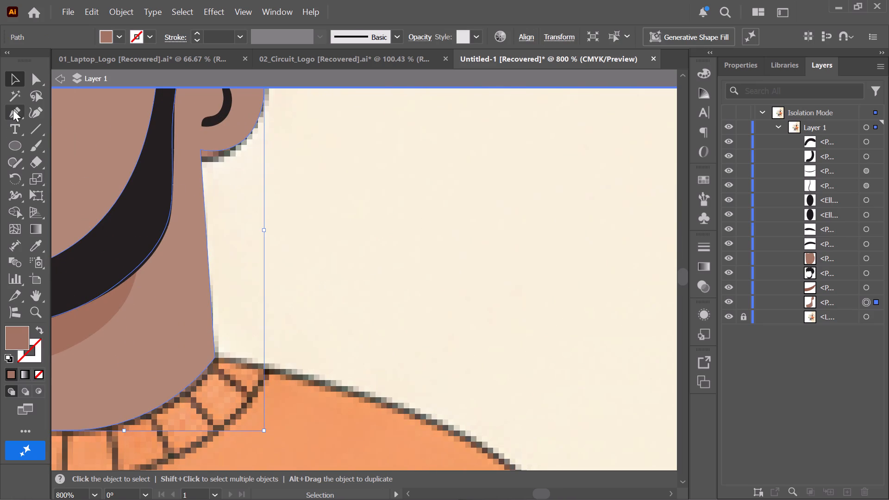
{"action": "left_click", "coordinate": [36, 105]}
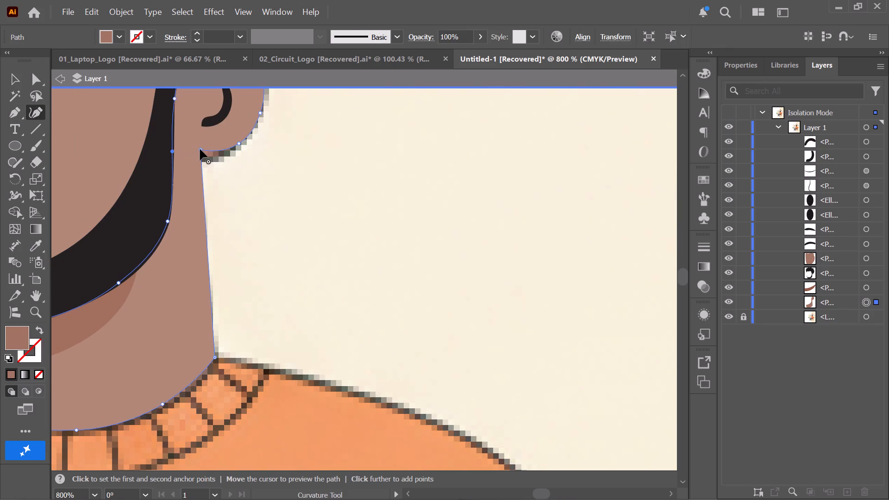
{"action": "left_click_drag", "start_coordinate": [200, 149], "coordinate": [195, 156]}
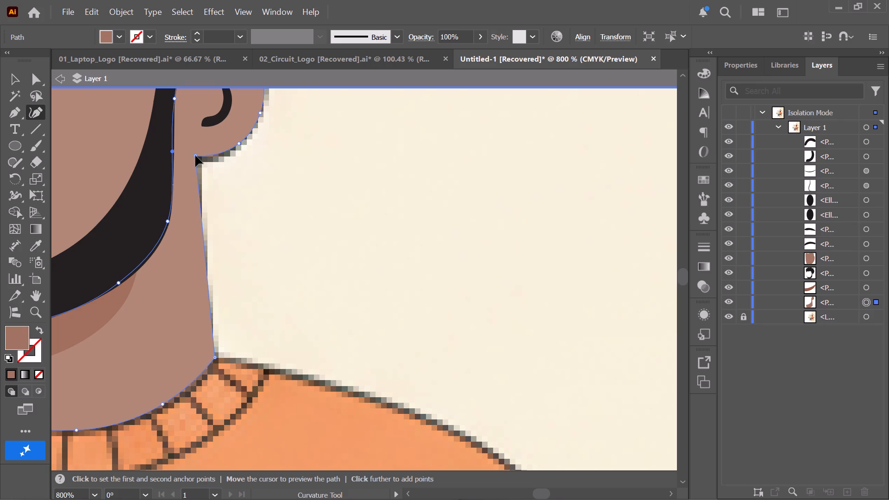
{"action": "left_click_drag", "start_coordinate": [195, 156], "coordinate": [183, 146]}
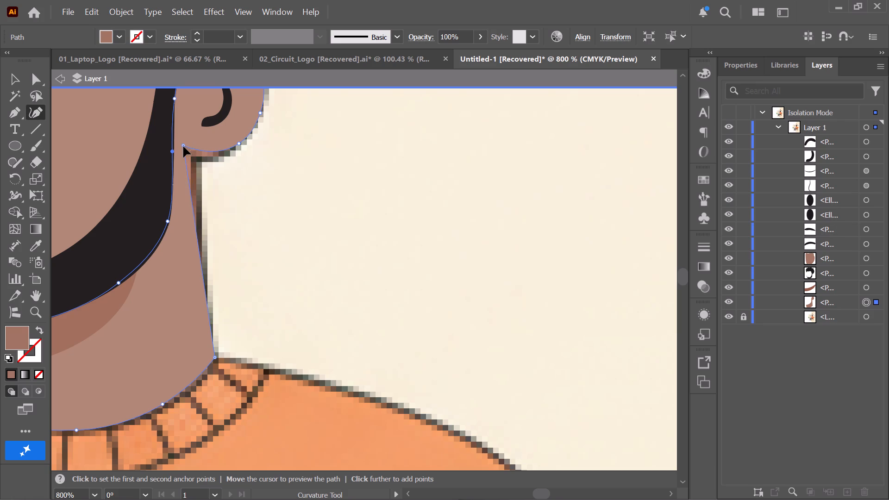
{"action": "left_click_drag", "start_coordinate": [183, 146], "coordinate": [193, 156]}
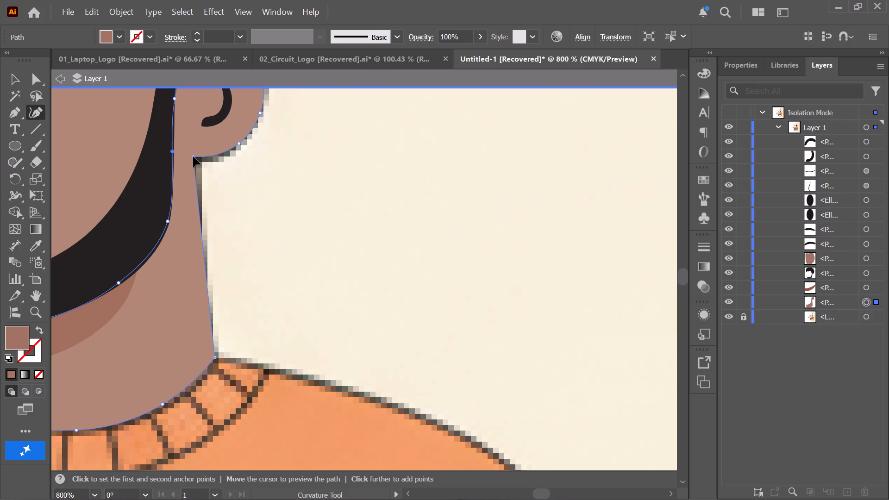
{"action": "left_click_drag", "start_coordinate": [193, 156], "coordinate": [195, 157]}
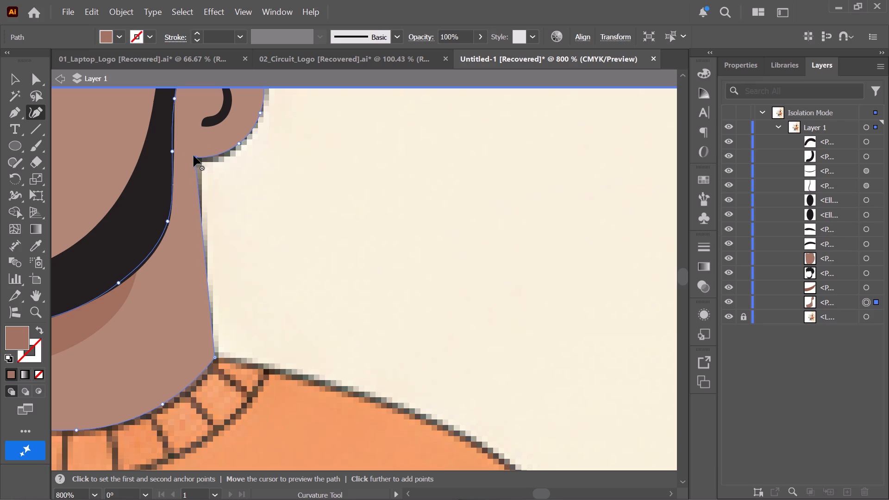
{"action": "key", "text": "v"}
{"action": "left_click", "coordinate": [346, 206]}
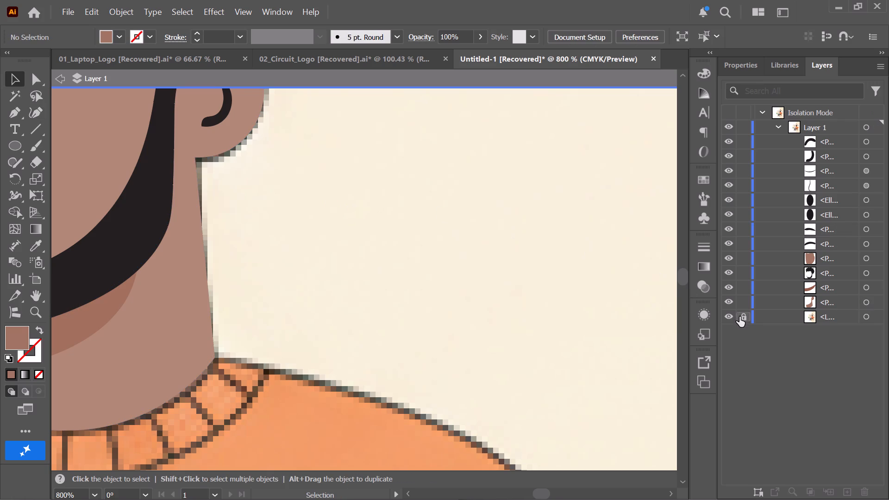
Hide the reference image to review the whole head and neck, and show it again.
{"action": "left_click", "coordinate": [732, 314]}
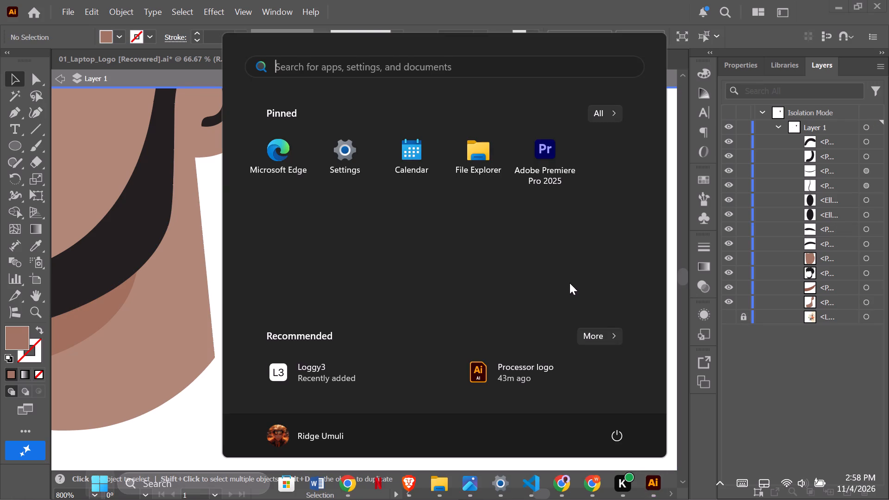
{"action": "scroll", "coordinate": [511, 274], "scroll_direction": "down", "scroll_amount": 3, "text": "alt"}
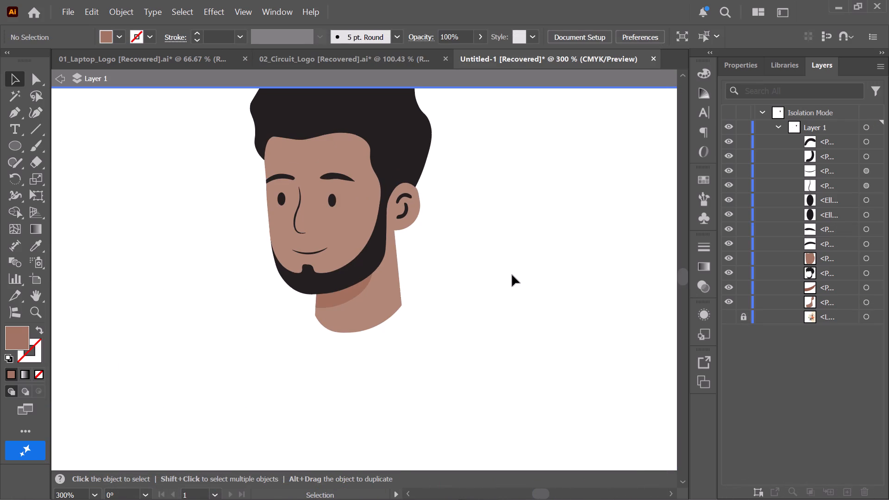
{"action": "scroll", "coordinate": [517, 273], "scroll_direction": "down", "scroll_amount": 2, "text": "alt"}
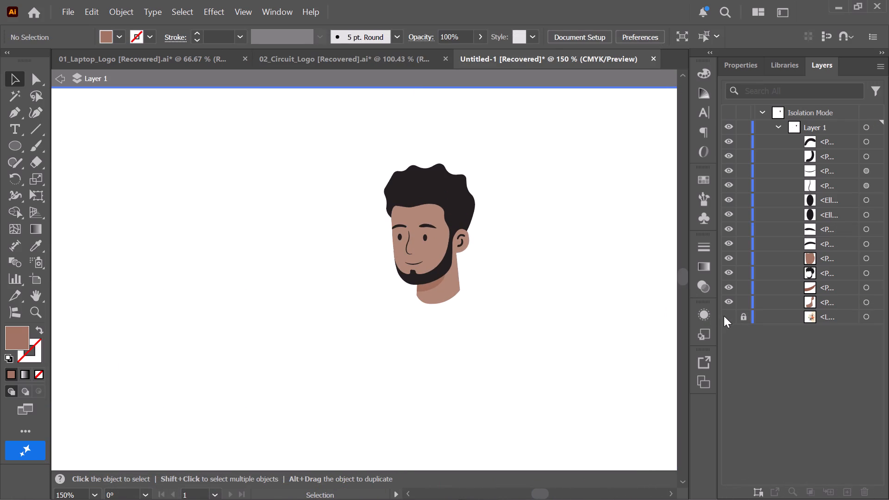
{"action": "left_click", "coordinate": [726, 316]}
Start a Pen path for the sweater at the laptop screen's upper corner, running up the sleeve's outer edge to the adjacent shoulder.
{"action": "scroll", "coordinate": [476, 302], "scroll_direction": "up", "scroll_amount": 5, "text": "alt"}
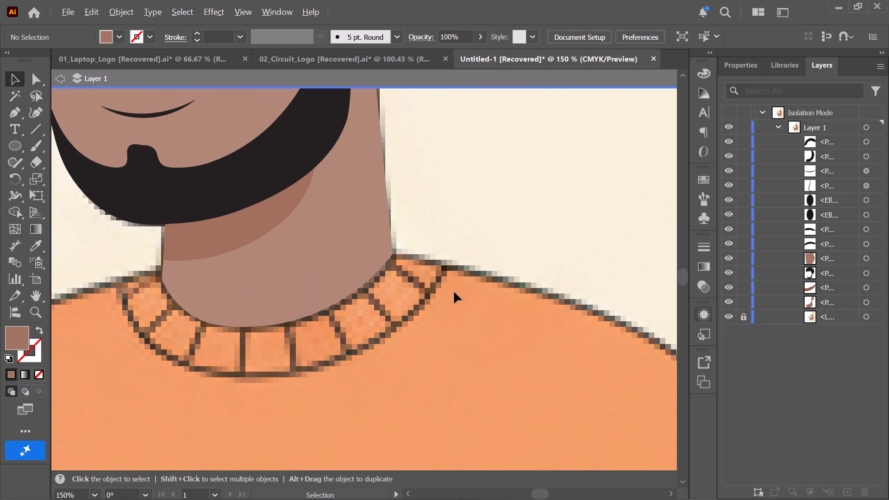
{"action": "key", "text": "space"}
{"action": "key", "text": "space"}
{"action": "key", "text": "space"}
{"action": "key", "text": "space"}
{"action": "key", "text": "space"}
{"action": "key", "text": "space"}
{"action": "key", "text": "space"}
{"action": "key", "text": "space"}
{"action": "key", "text": "space"}
{"action": "key", "text": "space"}
{"action": "key", "text": "space"}
{"action": "left_click_drag", "start_coordinate": [353, 274], "coordinate": [603, 0]}
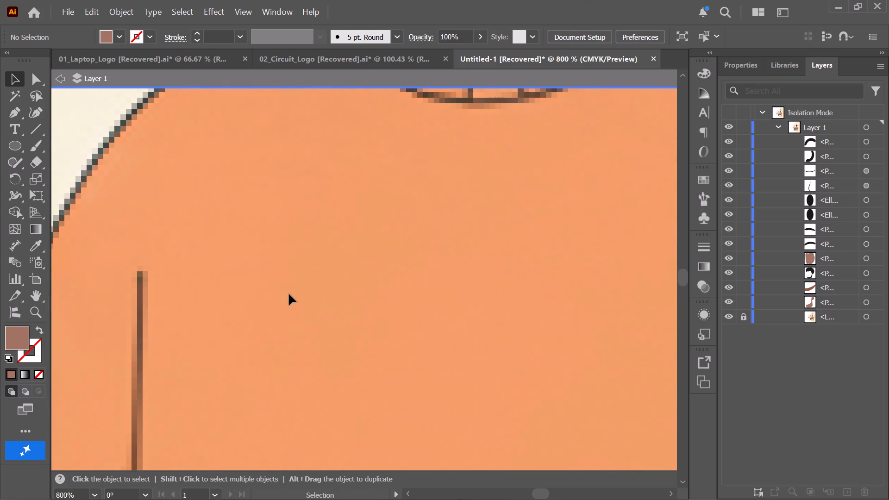
{"action": "scroll", "coordinate": [296, 294], "scroll_direction": "down", "scroll_amount": 2, "text": "alt"}
{"action": "scroll", "coordinate": [297, 294], "scroll_direction": "down", "scroll_amount": 3}
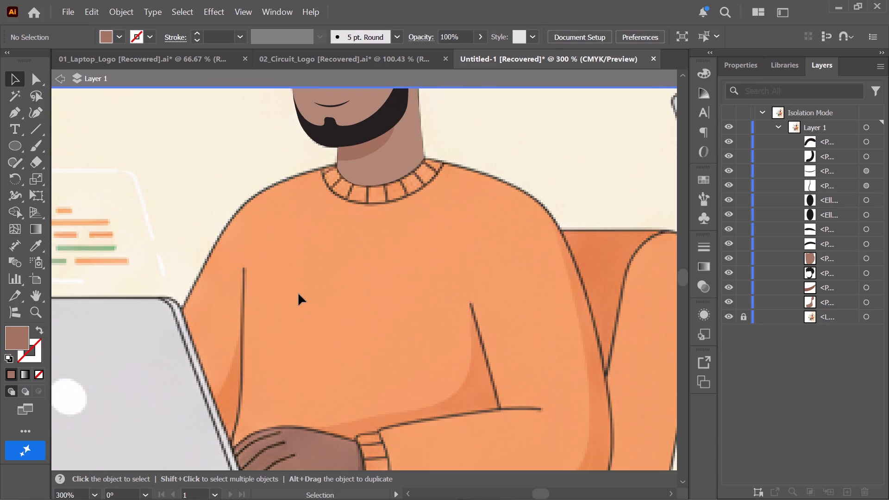
{"action": "scroll", "coordinate": [300, 292], "scroll_direction": "down", "scroll_amount": 2, "text": "alt"}
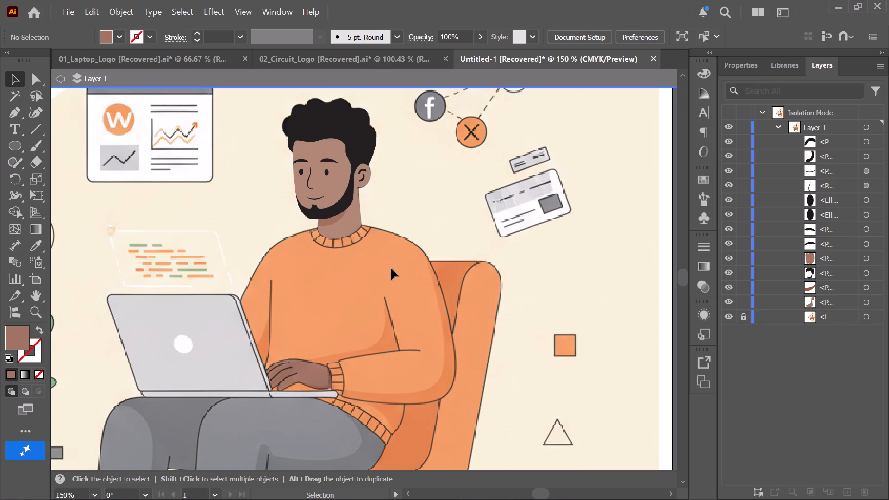
{"action": "left_click", "coordinate": [13, 107]}
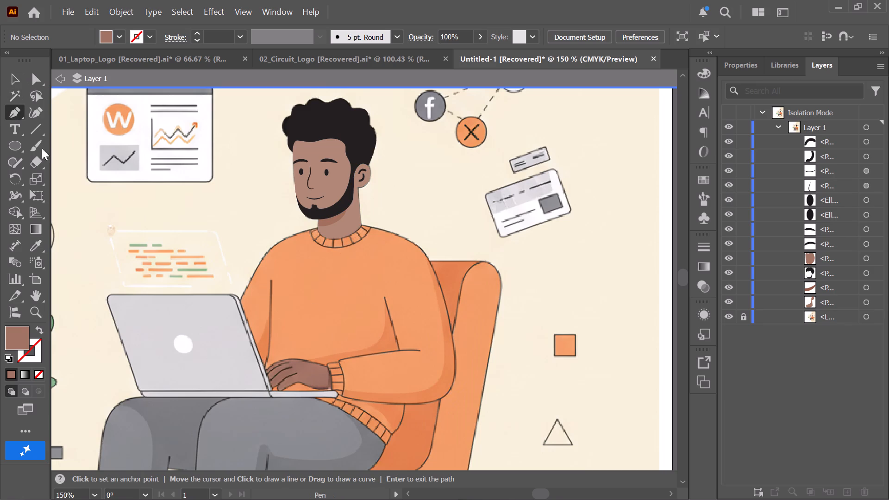
{"action": "scroll", "coordinate": [351, 320], "scroll_direction": "up", "scroll_amount": 2, "text": "alt"}
{"action": "key", "text": "space"}
{"action": "key", "text": "space"}
{"action": "key", "text": "space"}
{"action": "key", "text": "space"}
{"action": "key", "text": "space"}
{"action": "key", "text": "space"}
{"action": "key", "text": "space"}
{"action": "key", "text": "space"}
{"action": "key", "text": "space"}
{"action": "left_click_drag", "start_coordinate": [230, 291], "coordinate": [253, 286]}
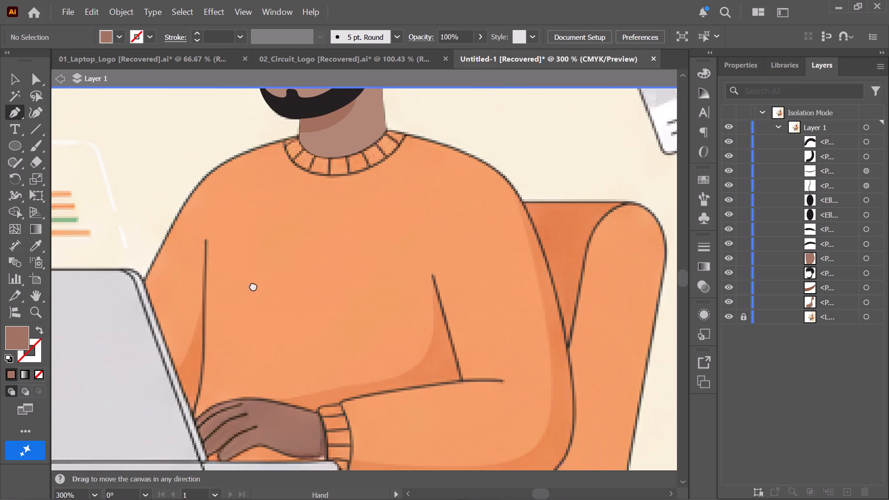
{"action": "left_click_drag", "start_coordinate": [253, 286], "coordinate": [369, 232]}
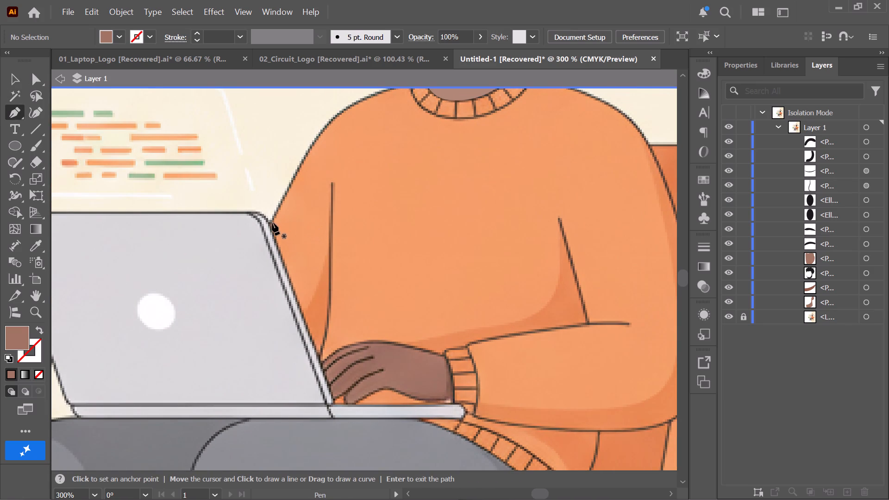
{"action": "left_click", "coordinate": [272, 223]}
{"action": "left_click", "coordinate": [310, 148]}
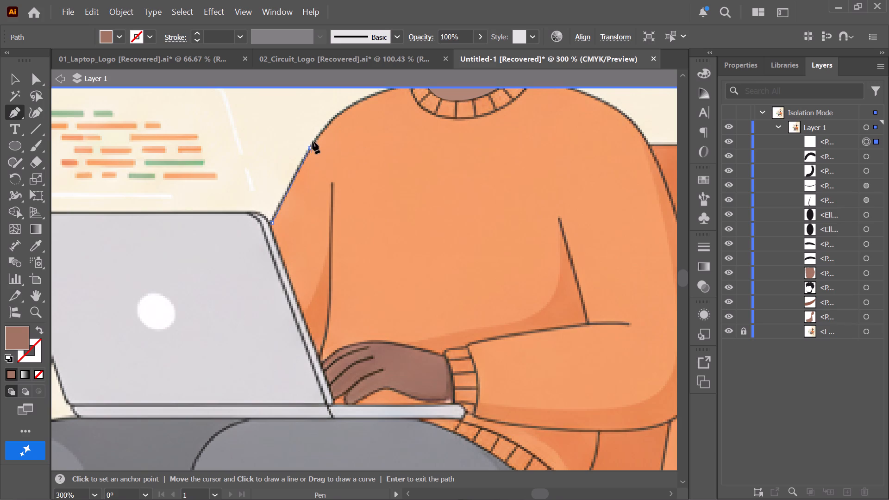
{"action": "key", "text": "space"}
{"action": "key", "text": "space"}
{"action": "key", "text": "space"}
{"action": "key", "text": "space"}
{"action": "key", "text": "space"}
{"action": "key", "text": "space"}
{"action": "key", "text": "space"}
{"action": "key", "text": "space"}
{"action": "key", "text": "space"}
{"action": "key", "text": "space"}
{"action": "key", "text": "space"}
{"action": "key", "text": "space"}
{"action": "key", "text": "space"}
{"action": "key", "text": "space"}
{"action": "key", "text": "space"}
{"action": "key", "text": "space"}
{"action": "key", "text": "space"}
{"action": "key", "text": "space"}
{"action": "left_click_drag", "start_coordinate": [334, 122], "coordinate": [278, 222]}
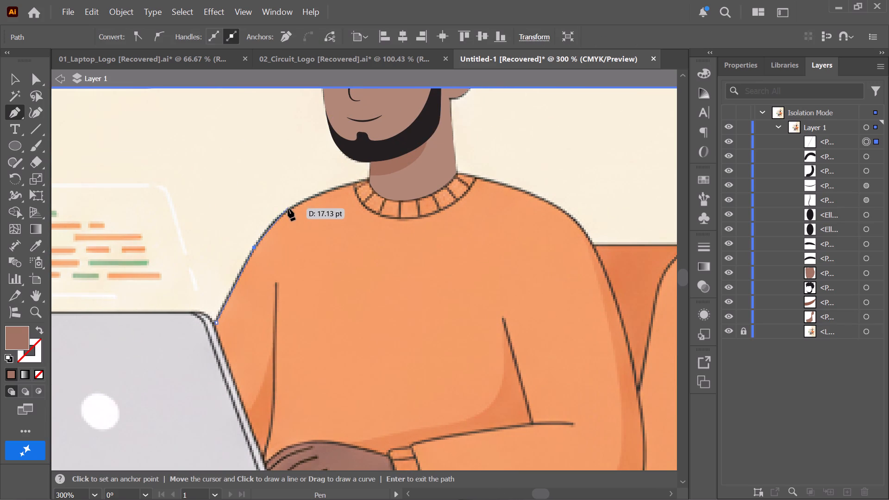
{"action": "left_click", "coordinate": [289, 208]}
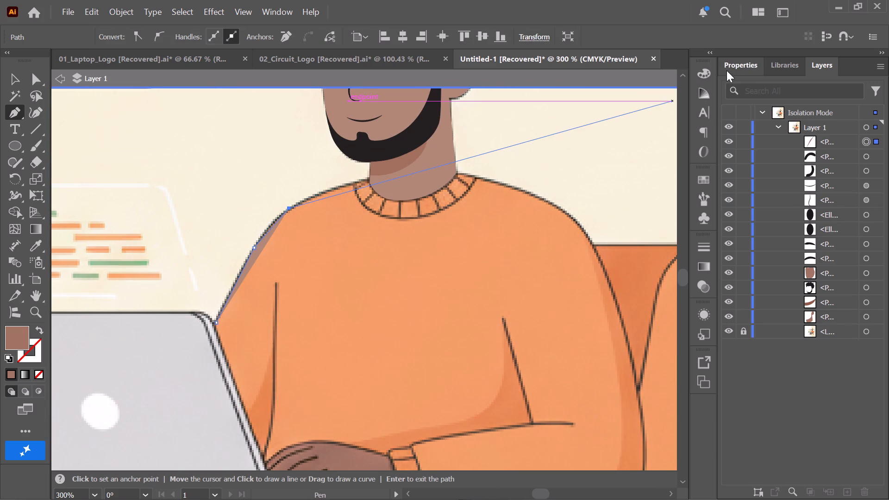
Give the sweater path a 0.25 pt red stroke and no fill.
{"action": "left_click", "coordinate": [727, 70]}
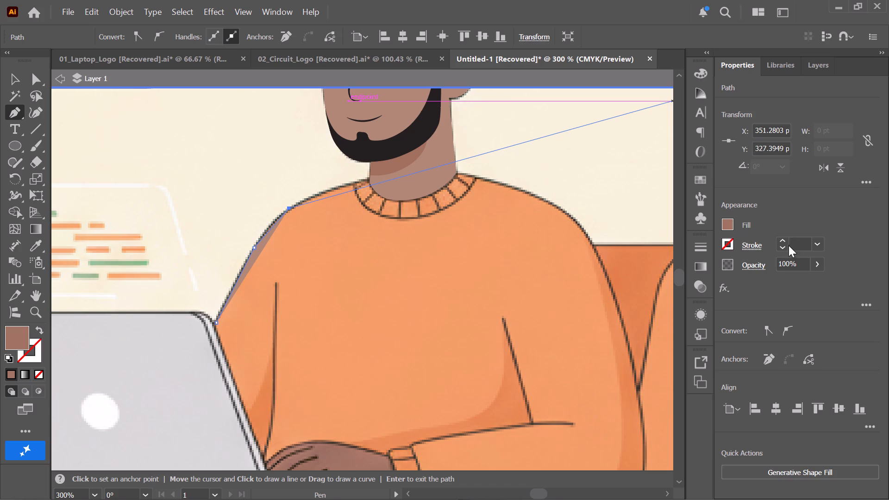
{"action": "left_click", "coordinate": [784, 240]}
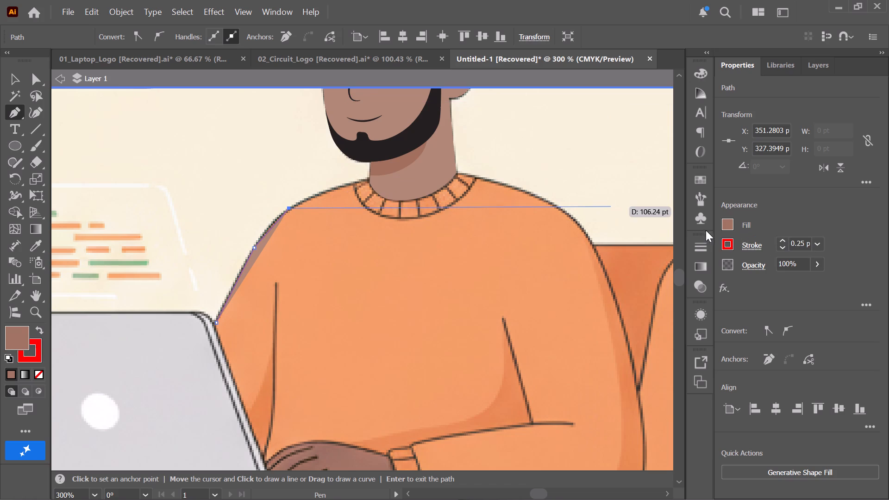
{"action": "left_click", "coordinate": [728, 226]}
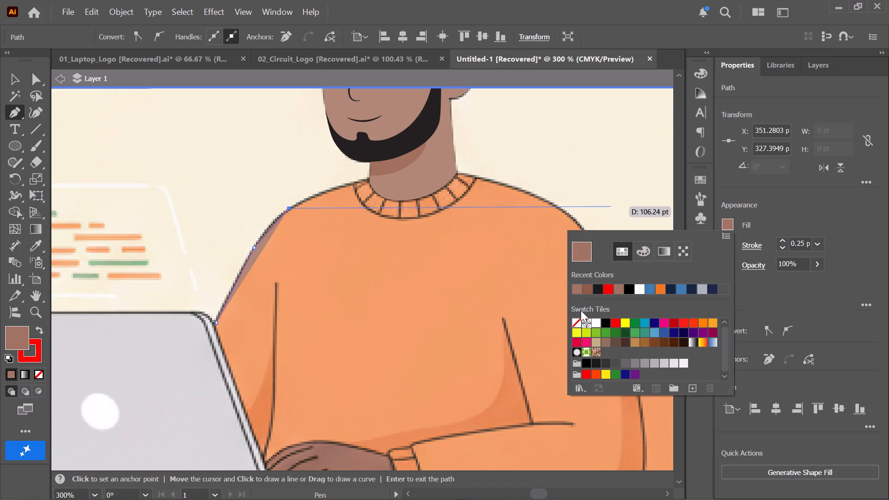
{"action": "left_click", "coordinate": [581, 318]}
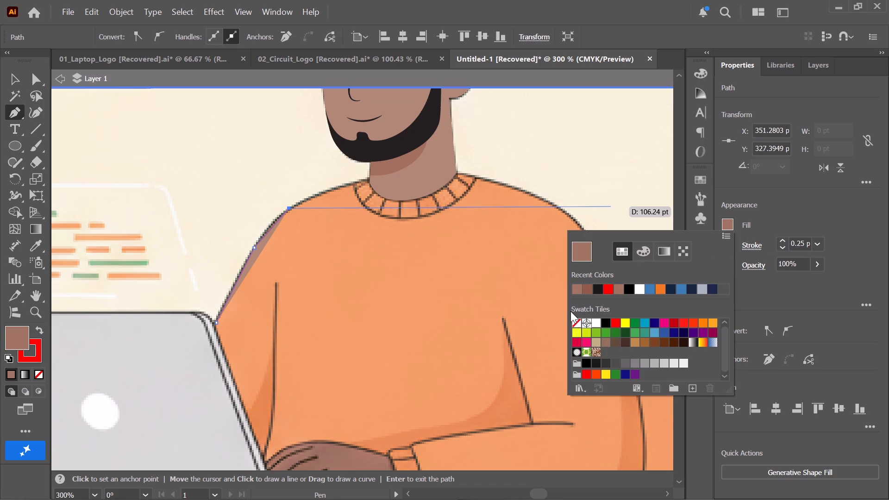
{"action": "left_click", "coordinate": [577, 319]}
{"action": "left_click", "coordinate": [313, 208]}
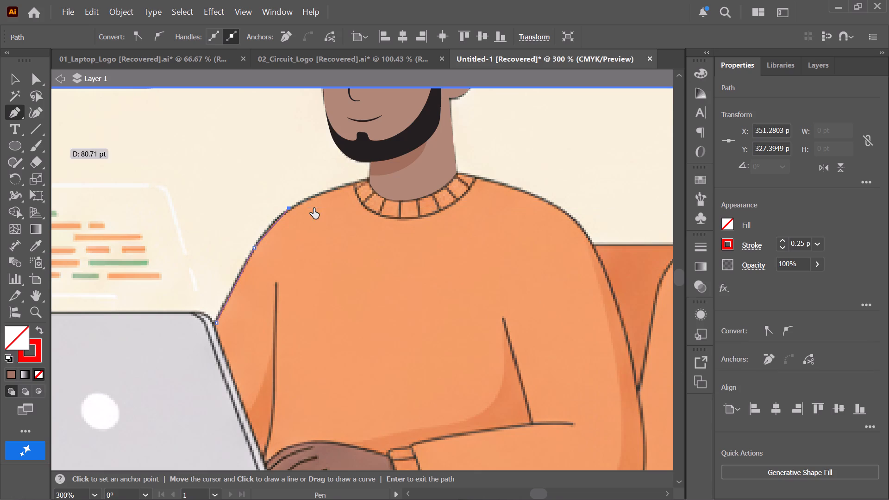
Extend the sweater path along the shoulder to the collar and around the collar's lower edge to its far end.
{"action": "scroll", "coordinate": [324, 197], "scroll_direction": "up", "scroll_amount": 4, "text": "alt"}
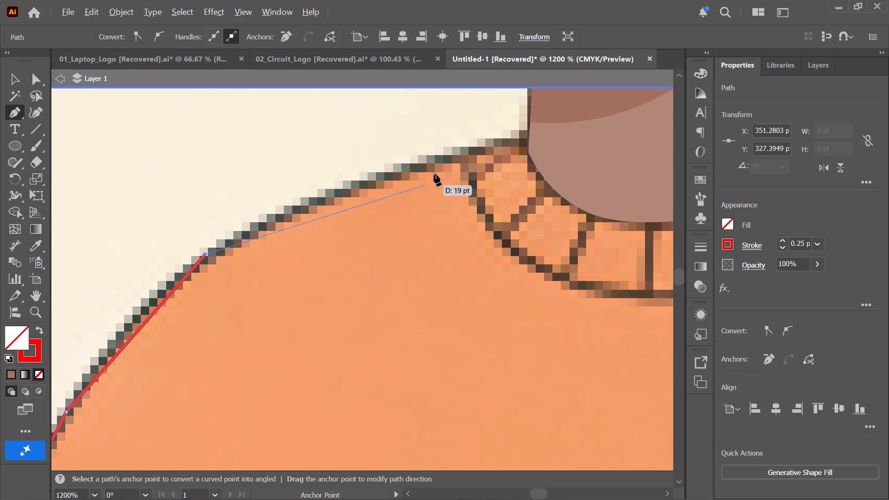
{"action": "left_click", "coordinate": [457, 153]}
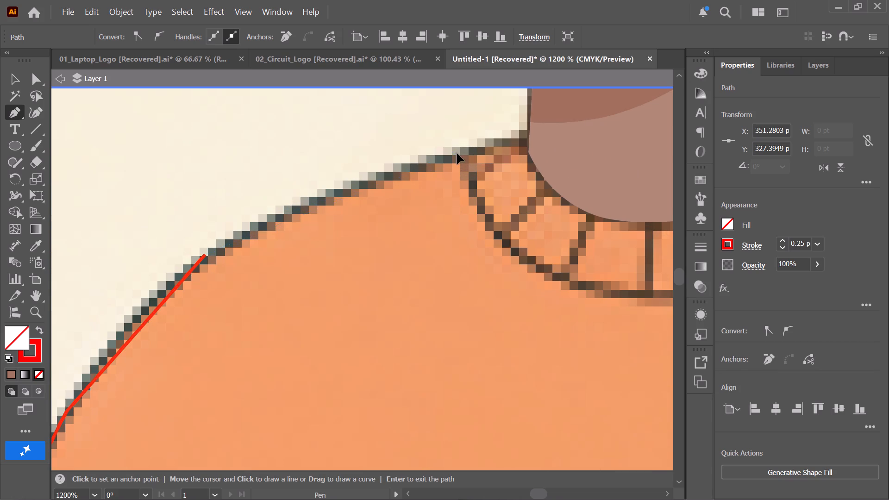
{"action": "left_click", "coordinate": [496, 235]}
{"action": "key", "text": "space"}
{"action": "key", "text": "space"}
{"action": "key", "text": "space"}
{"action": "key", "text": "space"}
{"action": "key", "text": "space"}
{"action": "key", "text": "space"}
{"action": "key", "text": "space"}
{"action": "key", "text": "space"}
{"action": "key", "text": "space"}
{"action": "key", "text": "space"}
{"action": "key", "text": "space"}
{"action": "key", "text": "space"}
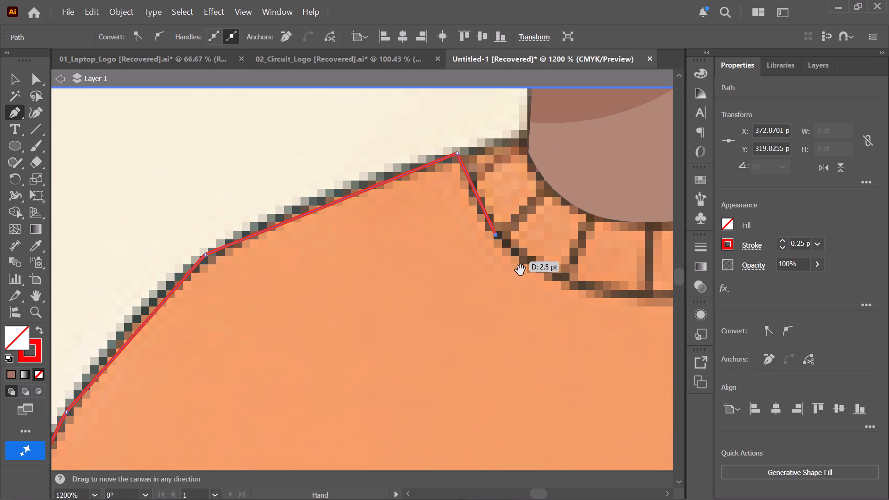
{"action": "left_click_drag", "start_coordinate": [520, 270], "coordinate": [262, 209]}
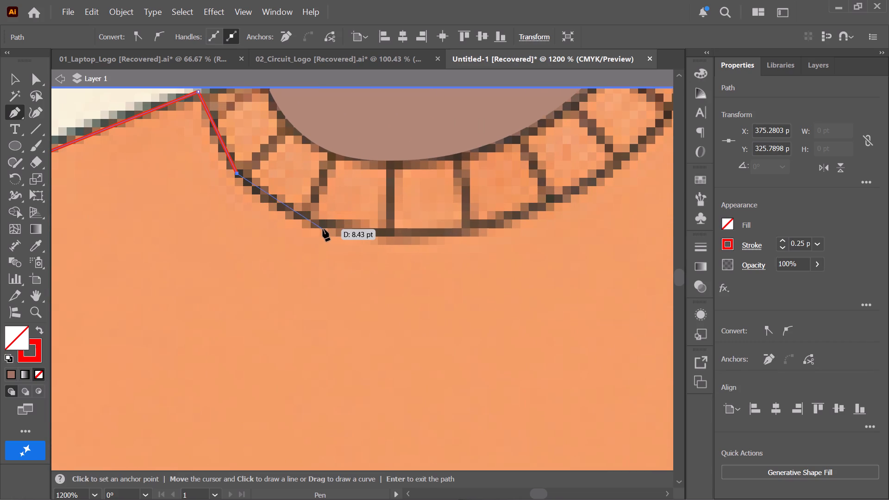
{"action": "left_click", "coordinate": [323, 229]}
{"action": "key", "text": "space"}
{"action": "key", "text": "space"}
{"action": "key", "text": "space"}
{"action": "key", "text": "space"}
{"action": "key", "text": "space"}
{"action": "key", "text": "space"}
{"action": "key", "text": "space"}
{"action": "key", "text": "space"}
{"action": "key", "text": "space"}
{"action": "key", "text": "space"}
{"action": "key", "text": "space"}
{"action": "key", "text": "space"}
{"action": "left_click_drag", "start_coordinate": [501, 216], "coordinate": [297, 245]}
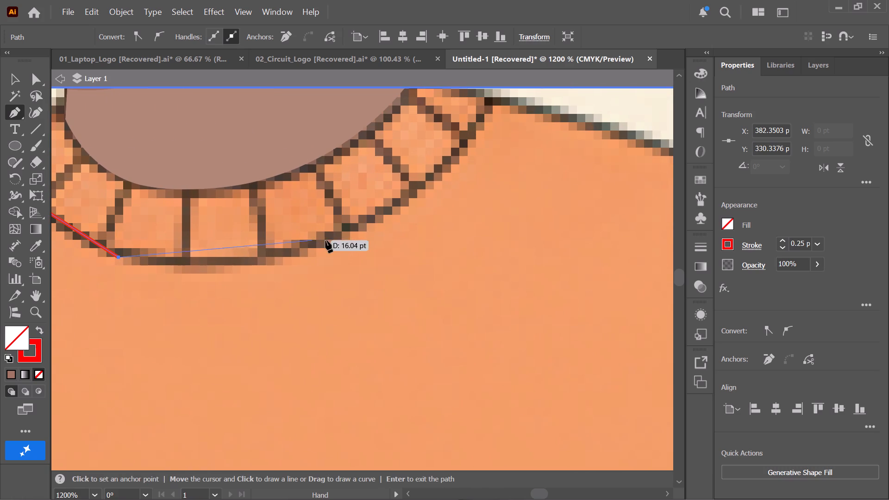
{"action": "left_click", "coordinate": [344, 237]}
{"action": "key", "text": "space"}
{"action": "key", "text": "space"}
{"action": "key", "text": "space"}
{"action": "key", "text": "space"}
{"action": "key", "text": "space"}
{"action": "key", "text": "space"}
{"action": "key", "text": "space"}
{"action": "key", "text": "space"}
{"action": "key", "text": "space"}
{"action": "key", "text": "space"}
{"action": "left_click_drag", "start_coordinate": [452, 149], "coordinate": [453, 150]}
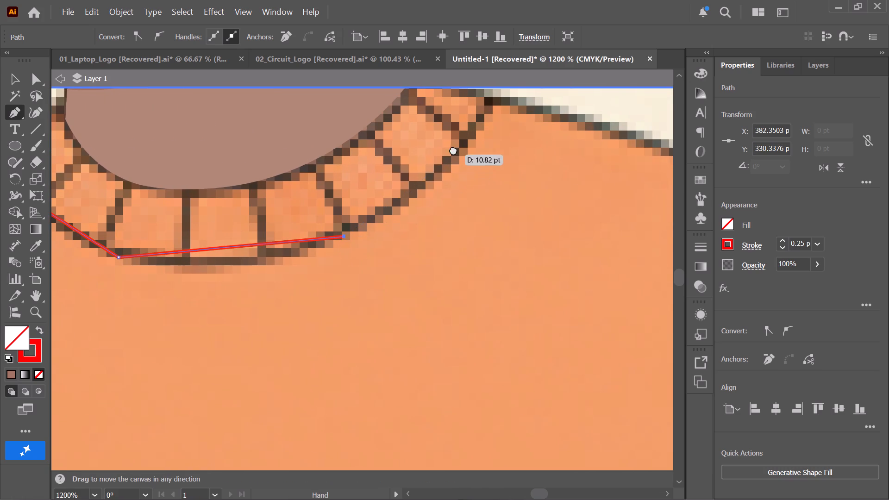
{"action": "left_click_drag", "start_coordinate": [453, 150], "coordinate": [289, 231]}
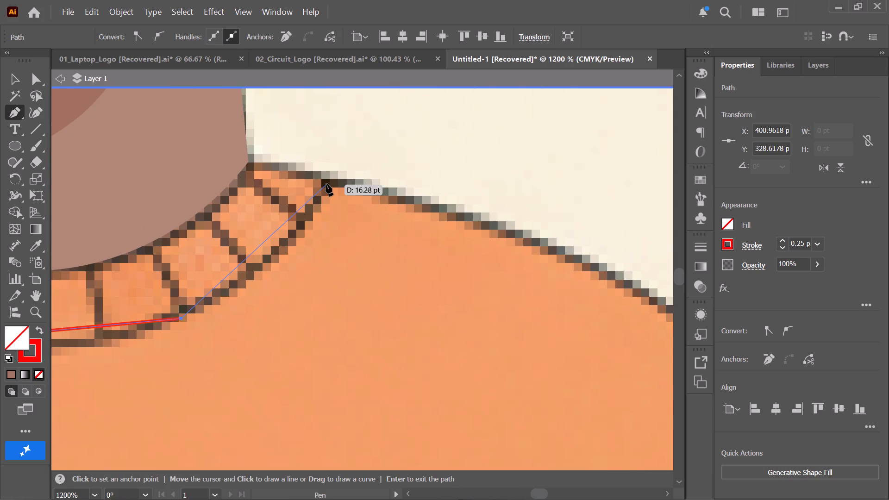
{"action": "left_click", "coordinate": [326, 184]}
Extend the sweater path from the collar's far end along the top of the shoulder beside the chair back.
{"action": "key", "text": "space"}
{"action": "key", "text": "space"}
{"action": "key", "text": "space"}
{"action": "key", "text": "space"}
{"action": "key", "text": "space"}
{"action": "key", "text": "space"}
{"action": "key", "text": "space"}
{"action": "key", "text": "space"}
{"action": "key", "text": "space"}
{"action": "key", "text": "space"}
{"action": "key", "text": "space"}
{"action": "left_click_drag", "start_coordinate": [371, 231], "coordinate": [85, 160]}
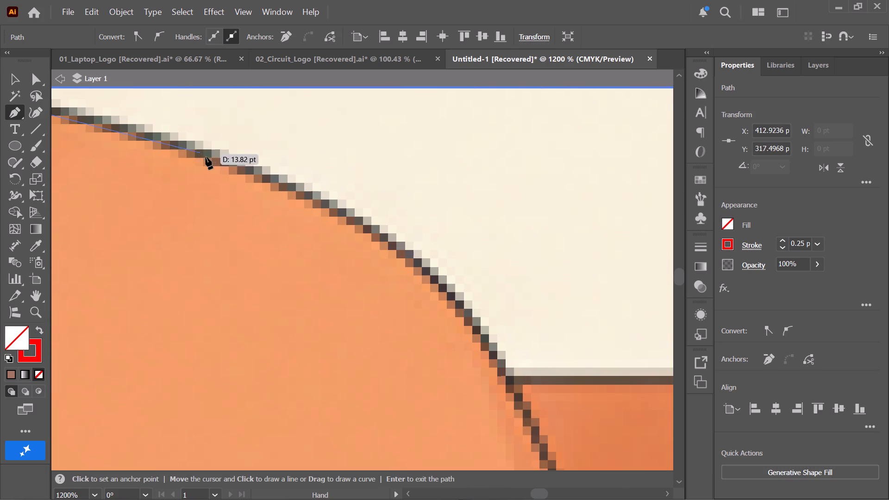
{"action": "left_click", "coordinate": [232, 167]}
{"action": "key", "text": "space"}
{"action": "key", "text": "space"}
{"action": "key", "text": "space"}
{"action": "key", "text": "space"}
{"action": "key", "text": "space"}
{"action": "key", "text": "space"}
{"action": "left_click_drag", "start_coordinate": [368, 240], "coordinate": [283, 183]}
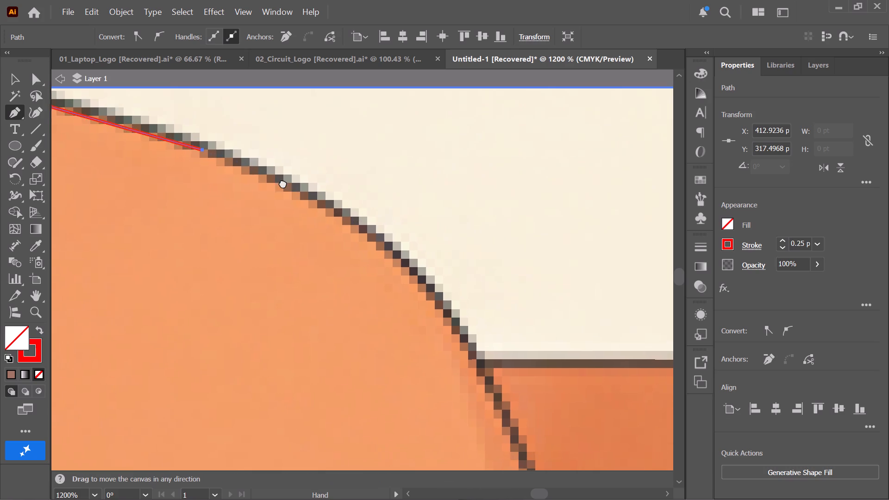
{"action": "left_click_drag", "start_coordinate": [283, 183], "coordinate": [225, 137]}
{"action": "left_click", "coordinate": [284, 171]}
{"action": "key", "text": "space"}
{"action": "key", "text": "space"}
{"action": "key", "text": "space"}
{"action": "key", "text": "space"}
{"action": "key", "text": "space"}
{"action": "key", "text": "space"}
{"action": "key", "text": "space"}
{"action": "key", "text": "space"}
{"action": "left_click_drag", "start_coordinate": [339, 235], "coordinate": [282, 177]}
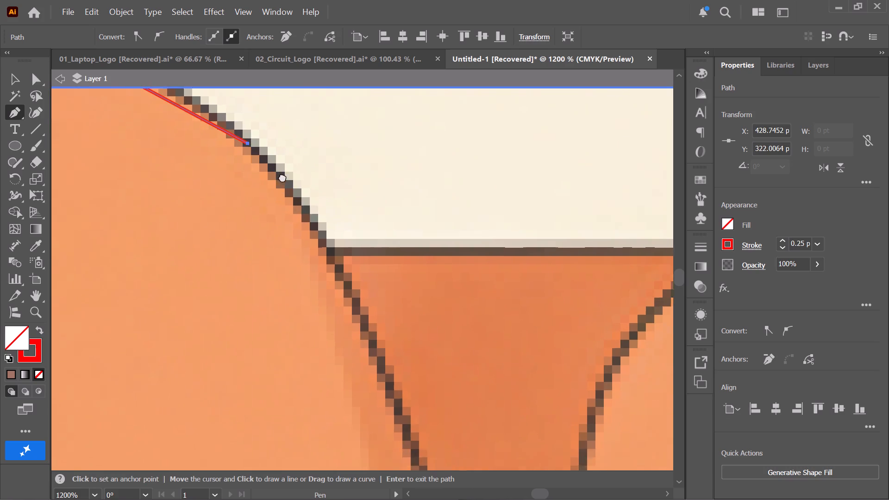
{"action": "left_click_drag", "start_coordinate": [282, 177], "coordinate": [243, 118]}
Continue the sweater path down the sleeve's outer edge, around the elbow and along the forearm's underside to the waist edge.
{"action": "scroll", "coordinate": [314, 265], "scroll_direction": "down", "scroll_amount": 4, "text": "alt"}
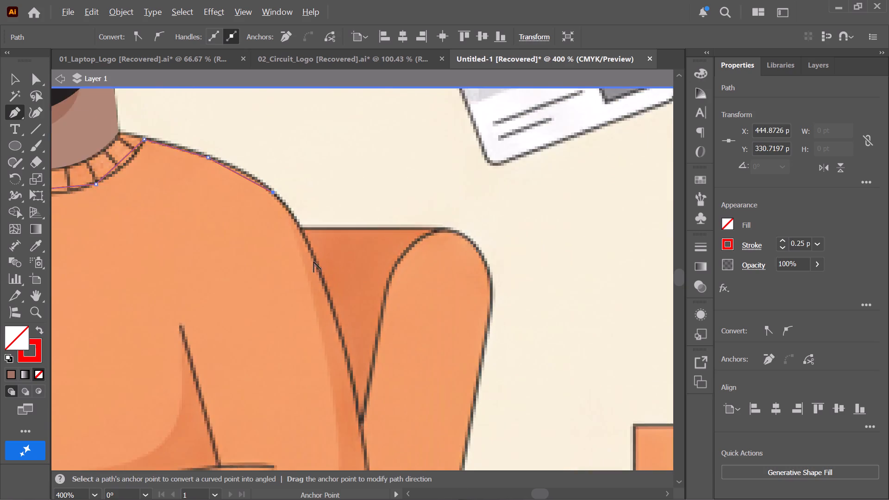
{"action": "scroll", "coordinate": [313, 262], "scroll_direction": "down", "scroll_amount": 1, "text": "alt"}
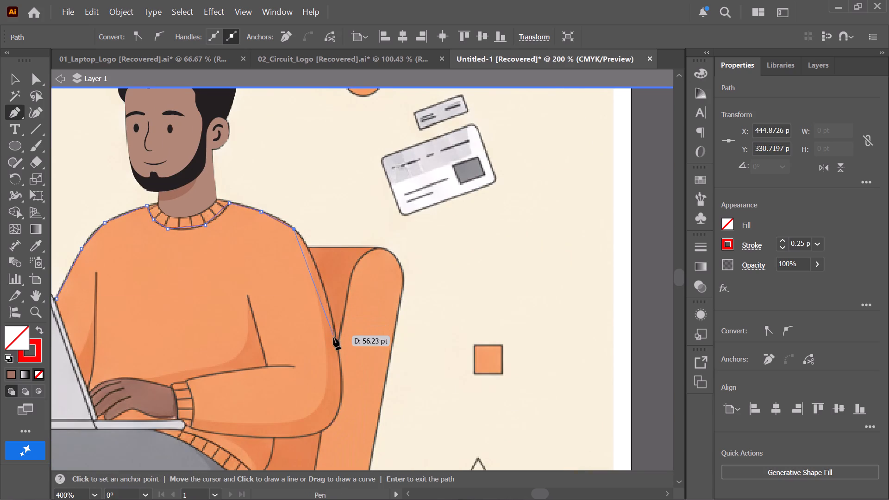
{"action": "left_click", "coordinate": [329, 302]}
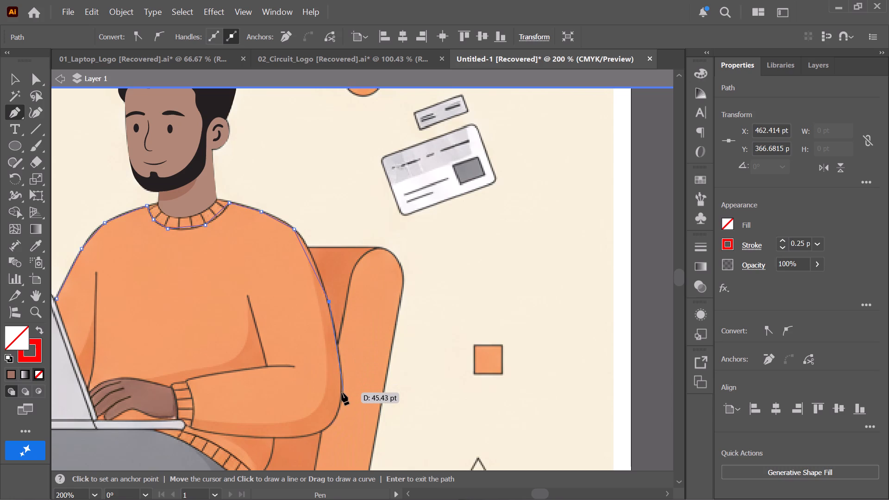
{"action": "left_click", "coordinate": [342, 394]}
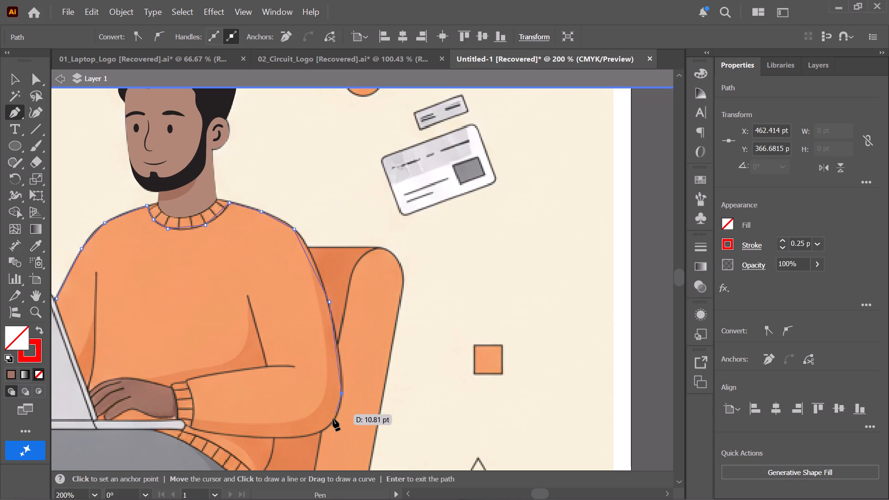
{"action": "left_click", "coordinate": [326, 429]}
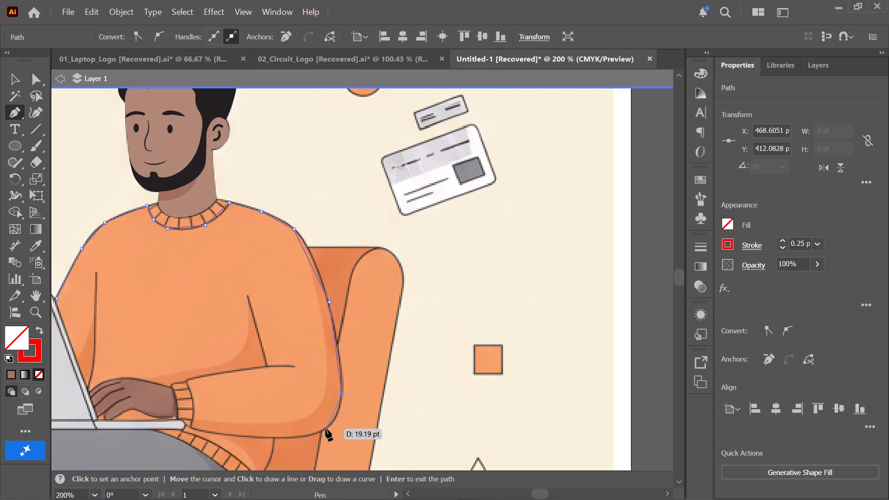
{"action": "left_click", "coordinate": [273, 437]}
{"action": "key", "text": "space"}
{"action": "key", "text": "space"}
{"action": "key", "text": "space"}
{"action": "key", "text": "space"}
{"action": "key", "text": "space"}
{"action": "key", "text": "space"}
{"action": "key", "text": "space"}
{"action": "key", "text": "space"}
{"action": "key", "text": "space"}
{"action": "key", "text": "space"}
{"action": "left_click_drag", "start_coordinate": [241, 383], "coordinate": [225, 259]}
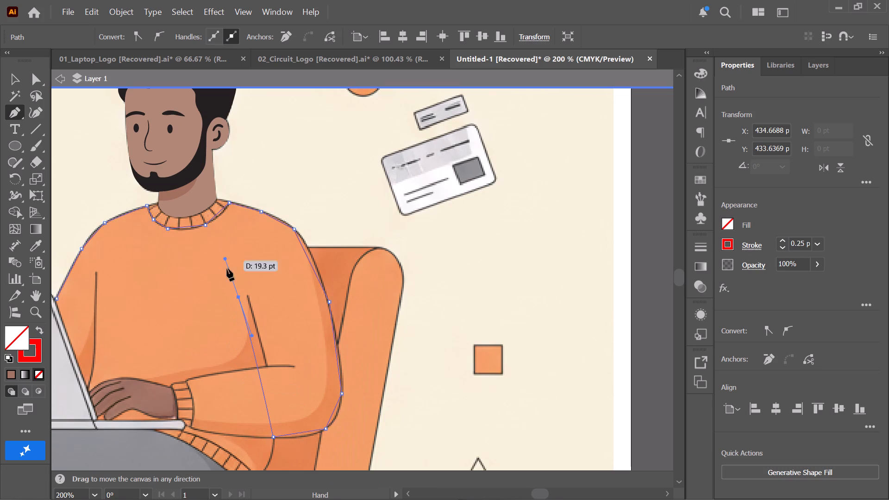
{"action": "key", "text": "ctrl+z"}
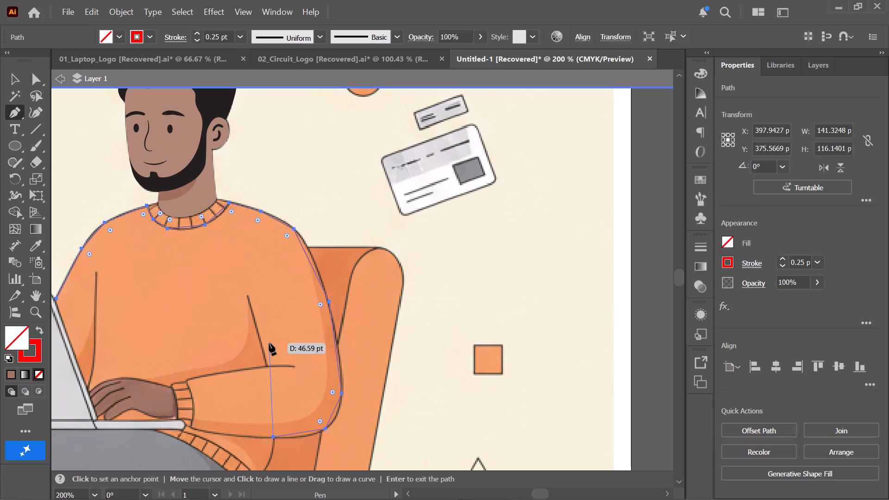
Extend the sweater path down the waist's back edge to the ribbed hem and along the hem's upper edge towards the laptop.
{"action": "key", "text": "space"}
{"action": "key", "text": "space"}
{"action": "key", "text": "space"}
{"action": "key", "text": "space"}
{"action": "key", "text": "space"}
{"action": "key", "text": "space"}
{"action": "key", "text": "space"}
{"action": "key", "text": "space"}
{"action": "key", "text": "space"}
{"action": "key", "text": "space"}
{"action": "key", "text": "space"}
{"action": "key", "text": "space"}
{"action": "key", "text": "space"}
{"action": "key", "text": "space"}
{"action": "key", "text": "space"}
{"action": "key", "text": "space"}
{"action": "left_click_drag", "start_coordinate": [244, 378], "coordinate": [242, 135]}
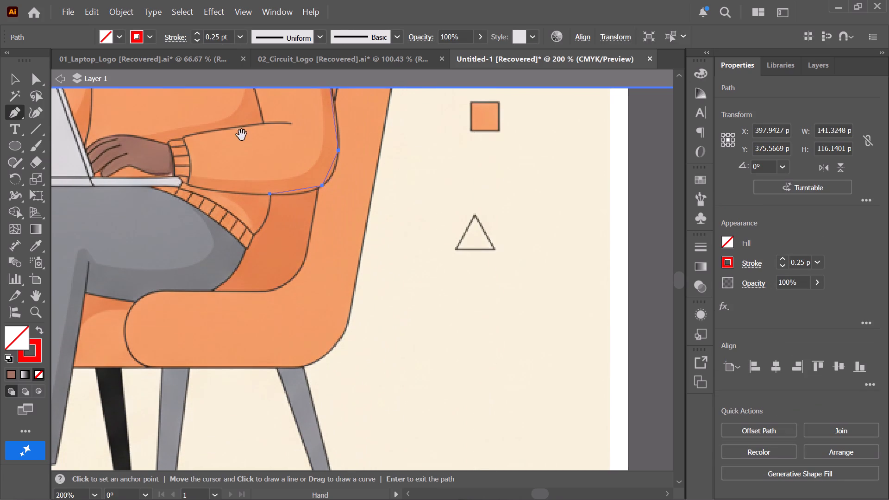
{"action": "left_click", "coordinate": [264, 221]}
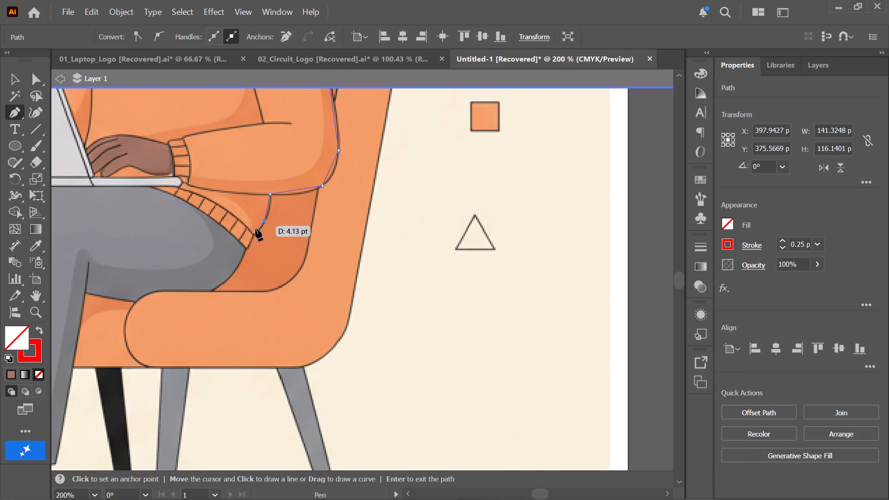
{"action": "left_click", "coordinate": [255, 233]}
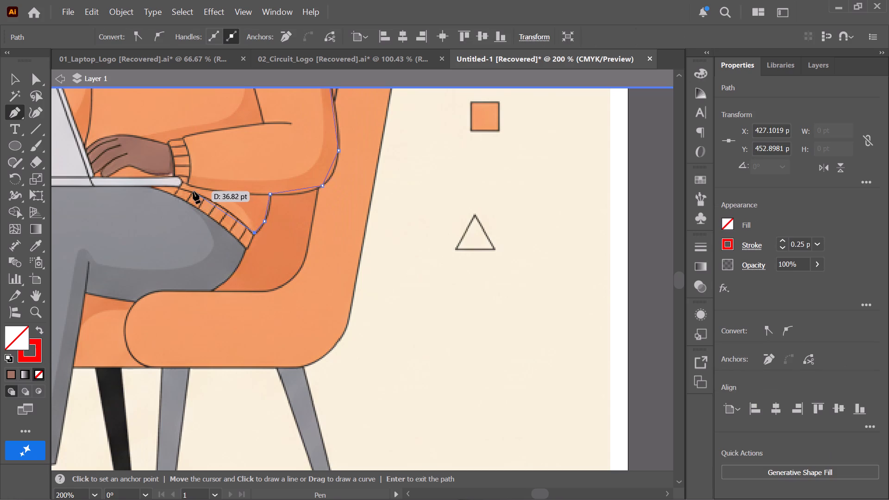
{"action": "left_click", "coordinate": [193, 191]}
Carry the sweater path to the laptop hinge and up the screen's edge, closing it at its starting anchor.
{"action": "key", "text": "space"}
{"action": "key", "text": "space"}
{"action": "key", "text": "space"}
{"action": "key", "text": "space"}
{"action": "key", "text": "space"}
{"action": "key", "text": "space"}
{"action": "key", "text": "space"}
{"action": "key", "text": "space"}
{"action": "key", "text": "space"}
{"action": "key", "text": "space"}
{"action": "key", "text": "space"}
{"action": "key", "text": "space"}
{"action": "key", "text": "space"}
{"action": "key", "text": "space"}
{"action": "key", "text": "space"}
{"action": "key", "text": "space"}
{"action": "key", "text": "space"}
{"action": "key", "text": "space"}
{"action": "key", "text": "space"}
{"action": "key", "text": "space"}
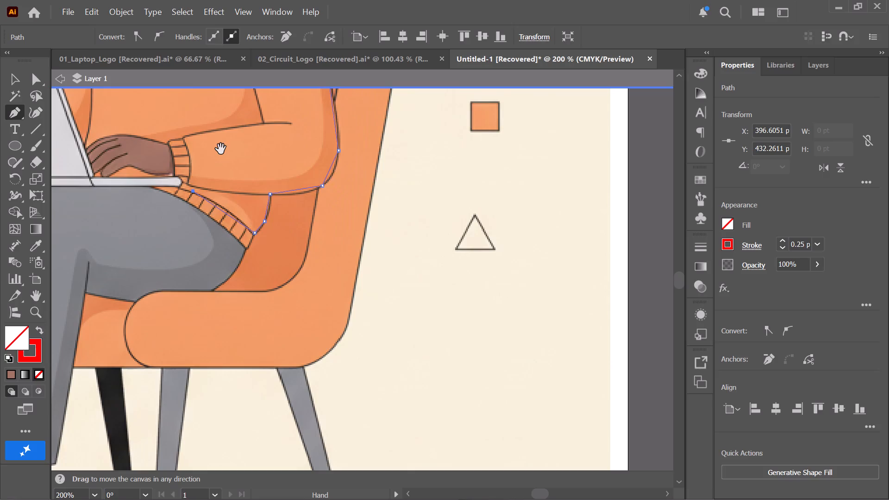
{"action": "left_click_drag", "start_coordinate": [221, 149], "coordinate": [451, 267]}
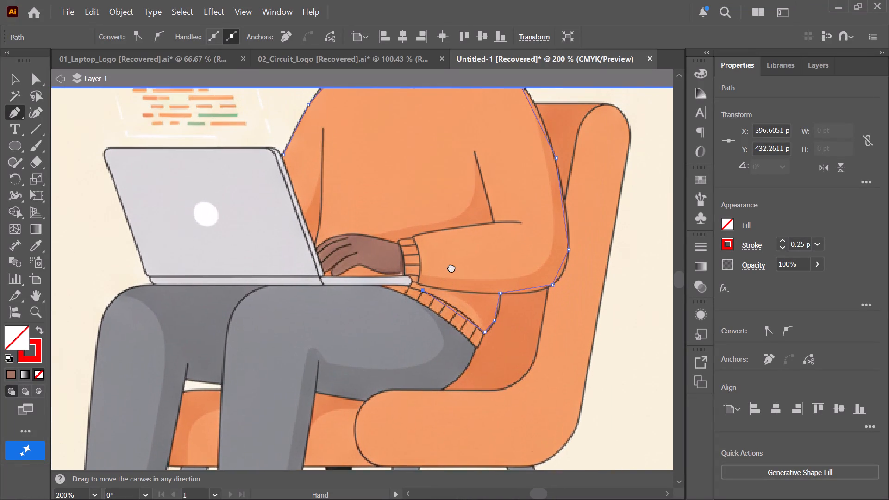
{"action": "left_click_drag", "start_coordinate": [451, 267], "coordinate": [454, 272]}
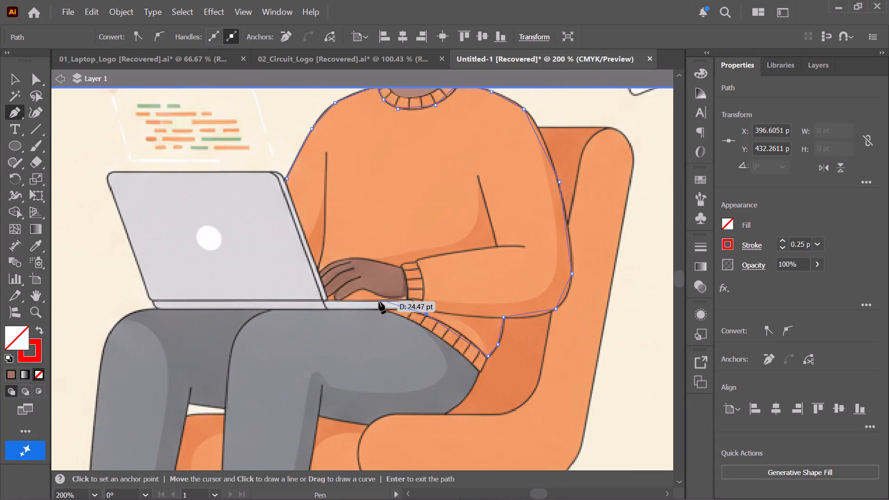
{"action": "key", "text": "space"}
{"action": "key", "text": "space"}
{"action": "key", "text": "space"}
{"action": "key", "text": "space"}
{"action": "key", "text": "space"}
{"action": "key", "text": "space"}
{"action": "key", "text": "space"}
{"action": "key", "text": "space"}
{"action": "key", "text": "space"}
{"action": "key", "text": "space"}
{"action": "key", "text": "space"}
{"action": "key", "text": "space"}
{"action": "key", "text": "space"}
{"action": "left_click_drag", "start_coordinate": [407, 231], "coordinate": [389, 289]}
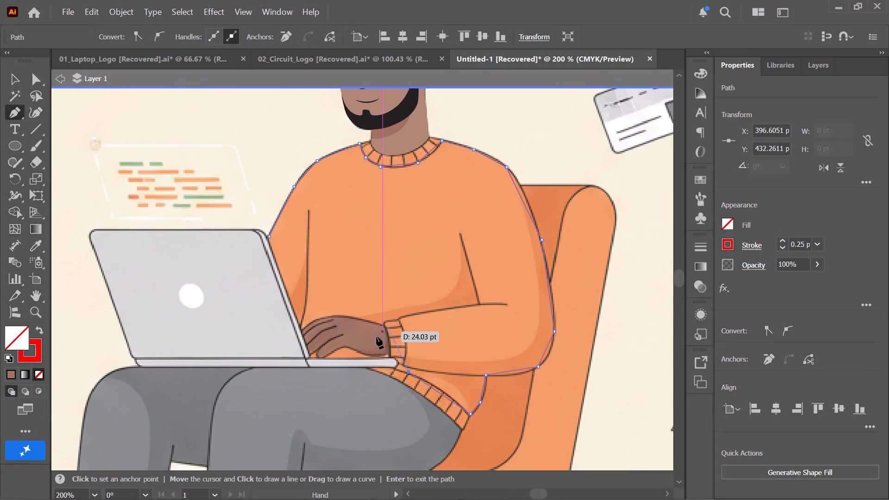
{"action": "left_click", "coordinate": [309, 357]}
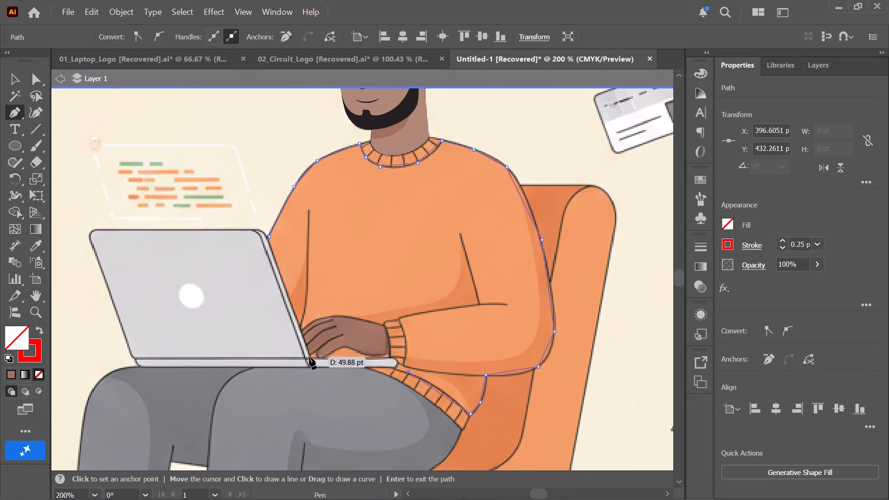
{"action": "left_click", "coordinate": [295, 312]}
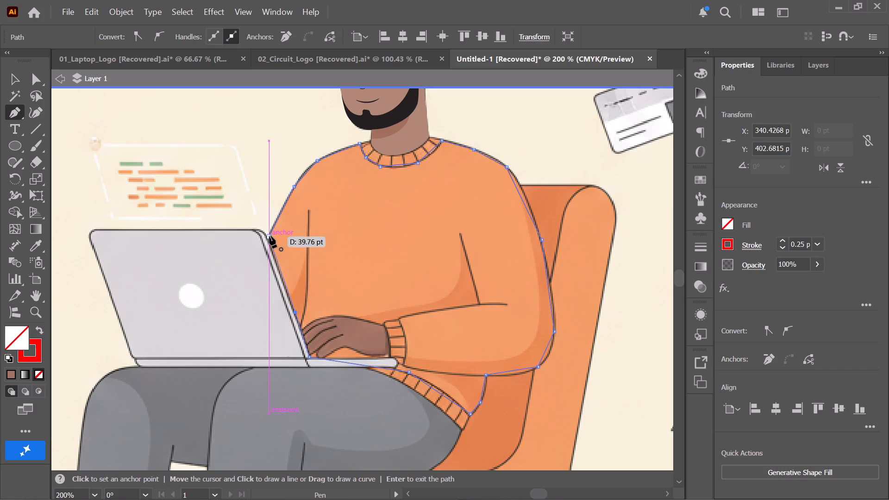
{"action": "left_click", "coordinate": [269, 236]}
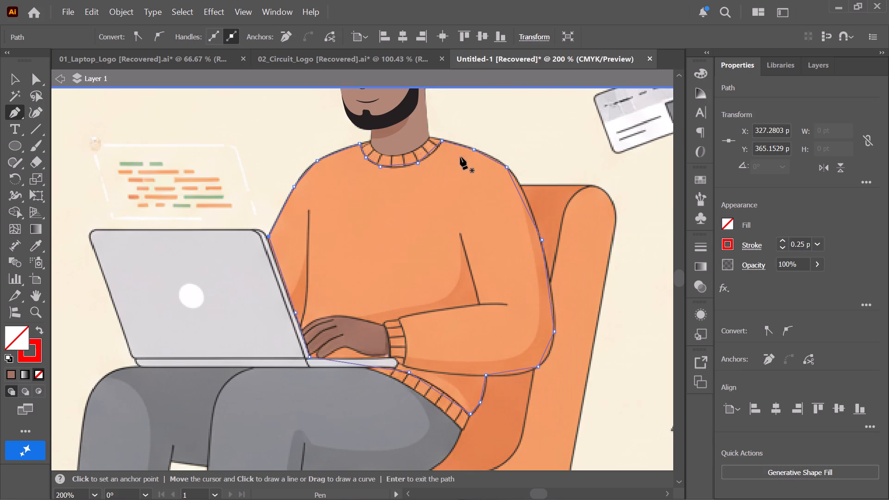
Hide all the hand-traced paths and ellipses in Layer 1, leaving only the reference image shown.
{"action": "scroll", "coordinate": [460, 156], "scroll_direction": "down", "scroll_amount": 4, "text": "alt"}
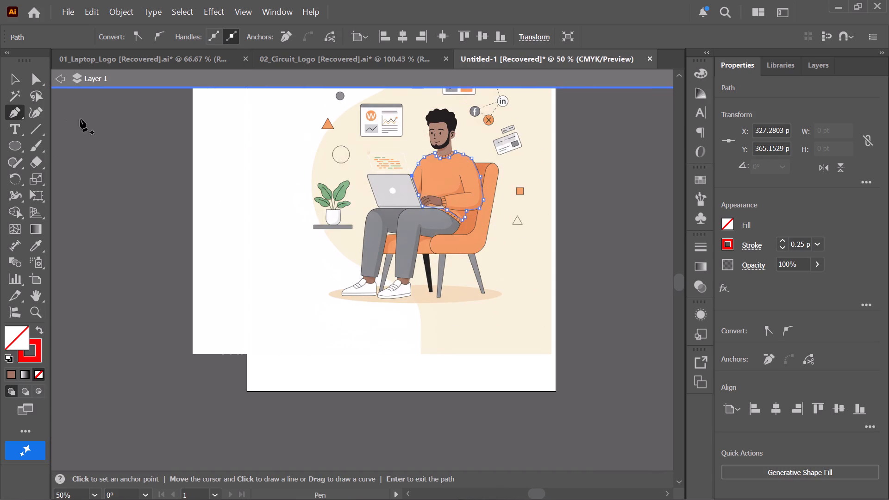
{"action": "left_click", "coordinate": [828, 65]}
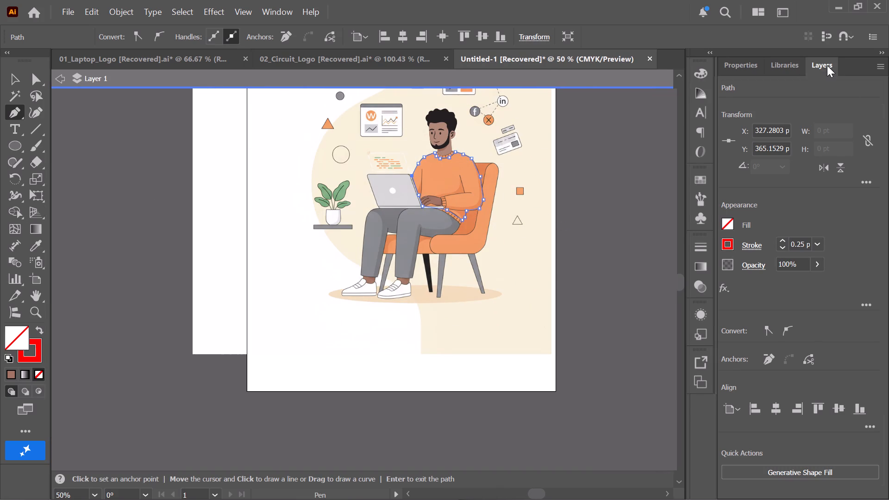
{"action": "left_click", "coordinate": [730, 314]}
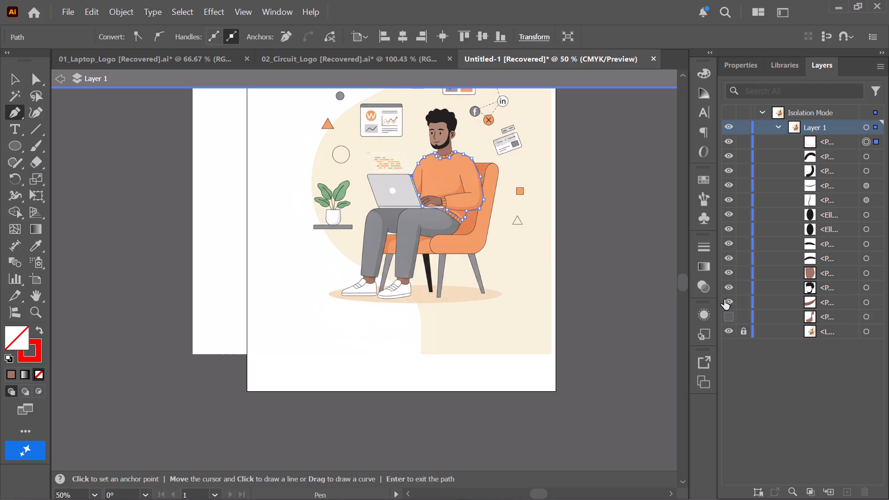
{"action": "left_click", "coordinate": [724, 300]}
{"action": "left_click", "coordinate": [728, 284]}
{"action": "left_click", "coordinate": [726, 268]}
{"action": "left_click", "coordinate": [726, 270]}
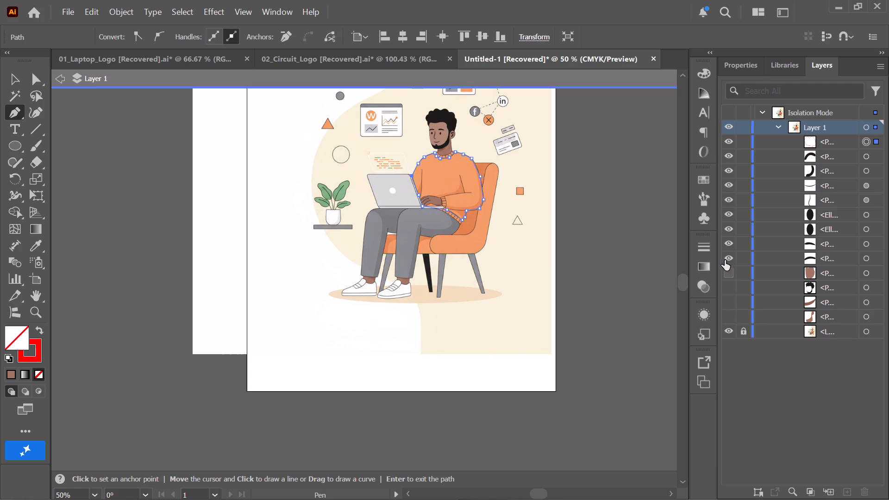
{"action": "left_click", "coordinate": [726, 253]}
{"action": "left_click", "coordinate": [727, 259]}
{"action": "left_click", "coordinate": [730, 238]}
{"action": "left_click", "coordinate": [731, 242]}
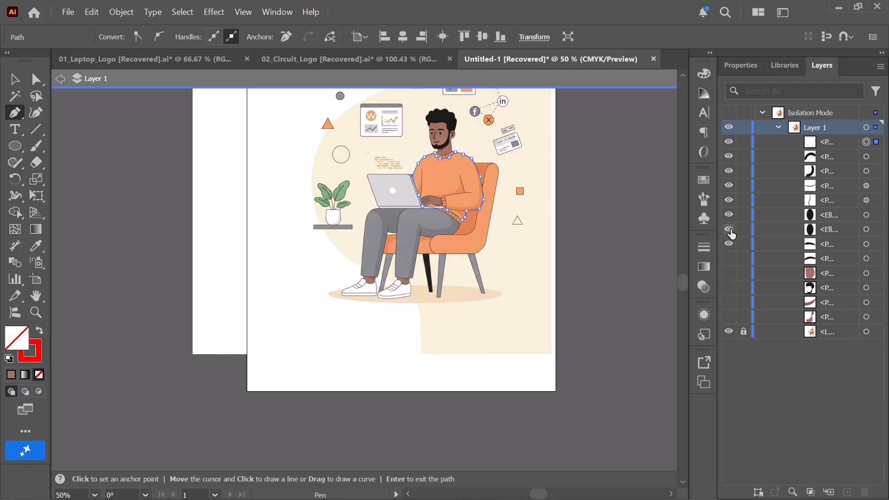
{"action": "left_click", "coordinate": [731, 233]}
{"action": "left_click", "coordinate": [732, 243]}
{"action": "left_click", "coordinate": [732, 212]}
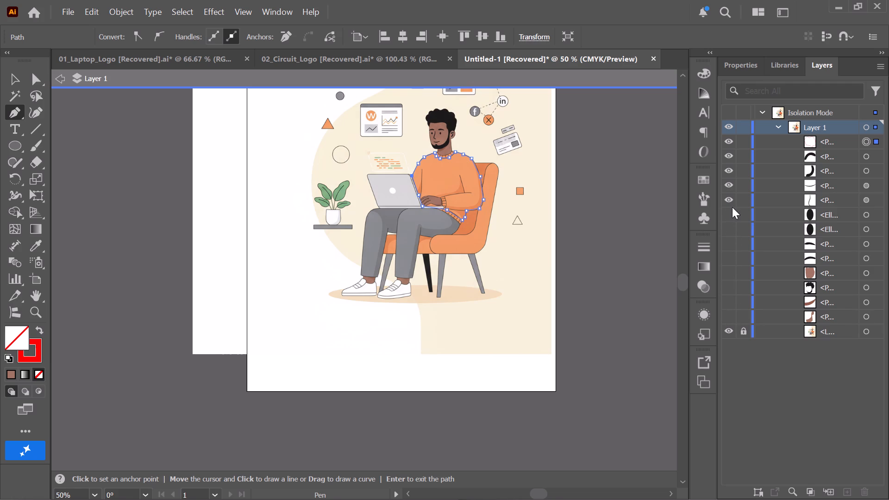
{"action": "left_click", "coordinate": [730, 196]}
{"action": "left_click", "coordinate": [730, 185]}
{"action": "left_click", "coordinate": [730, 170]}
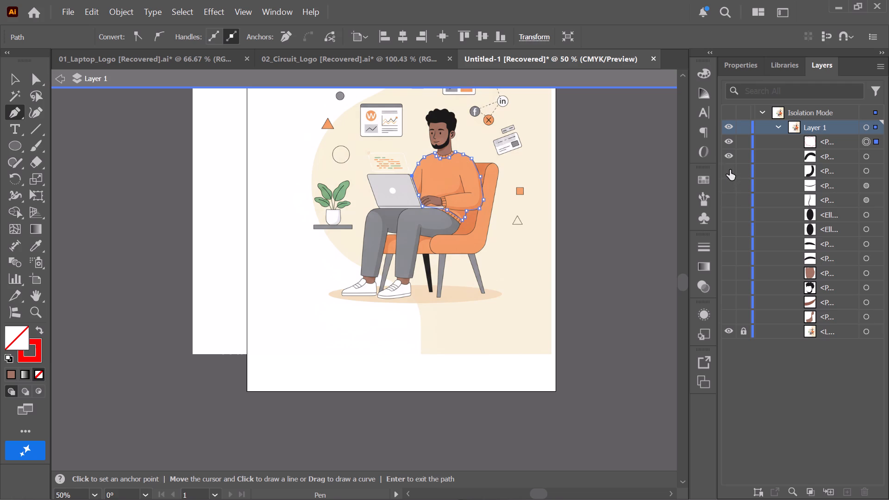
{"action": "left_click", "coordinate": [729, 159]}
{"action": "left_click", "coordinate": [729, 142]}
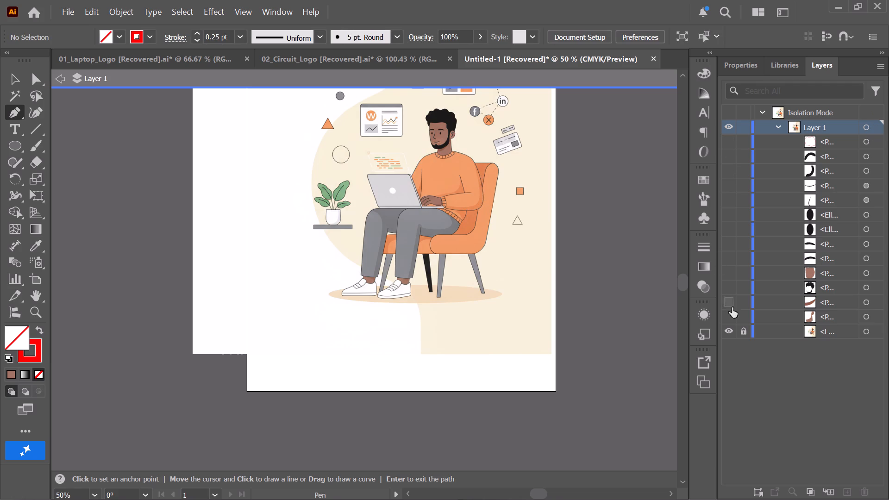
Unlock the reference image and reposition it on the artboard.
{"action": "left_click", "coordinate": [745, 329]}
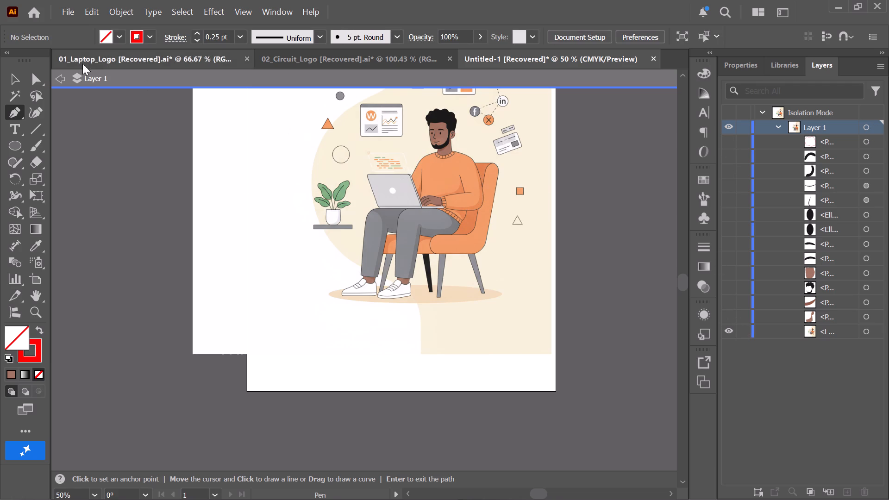
{"action": "left_click", "coordinate": [22, 75]}
{"action": "left_click_drag", "start_coordinate": [360, 171], "coordinate": [329, 162]}
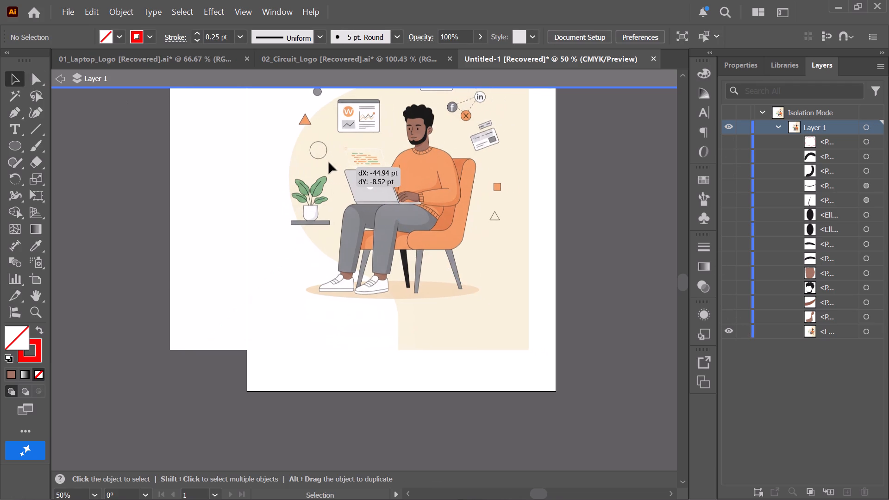
{"action": "left_click_drag", "start_coordinate": [329, 162], "coordinate": [390, 210]}
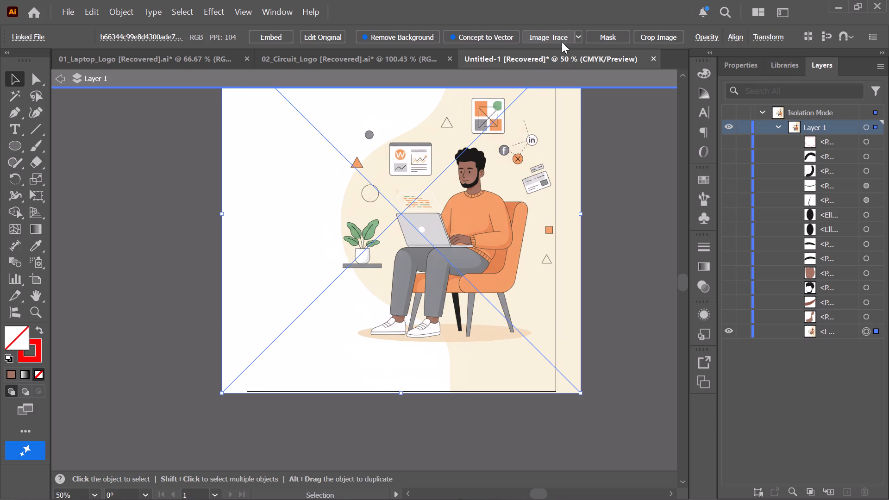
Apply a default Image Trace to the reference image and view it as Outlines with Source Image around the sweater and chair.
{"action": "left_click", "coordinate": [556, 41]}
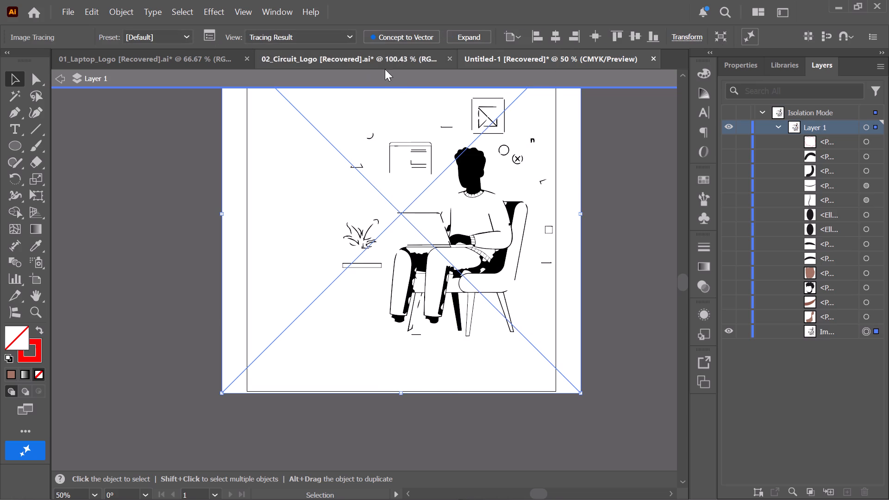
{"action": "left_click", "coordinate": [300, 39]}
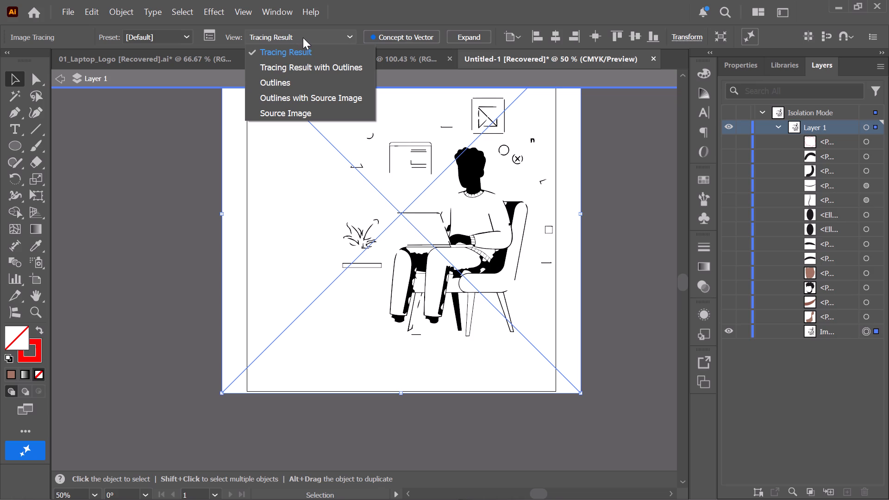
{"action": "left_click", "coordinate": [351, 102]}
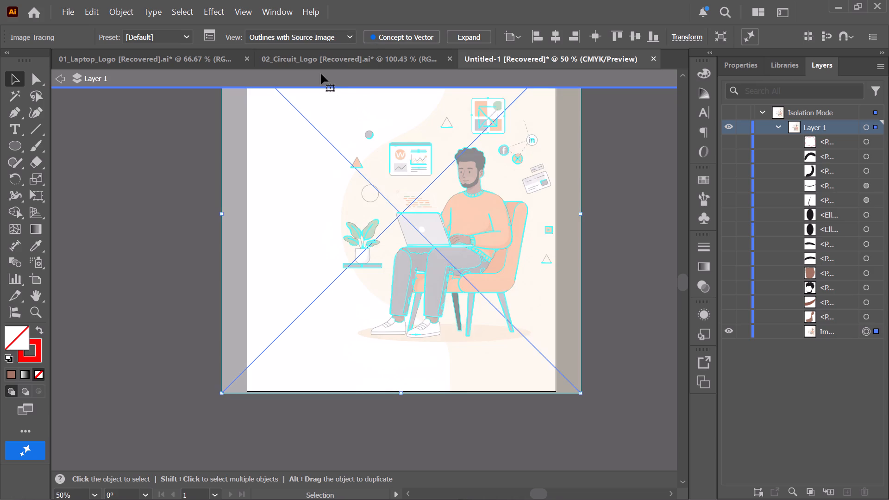
{"action": "scroll", "coordinate": [515, 248], "scroll_direction": "up", "scroll_amount": 5, "text": "alt"}
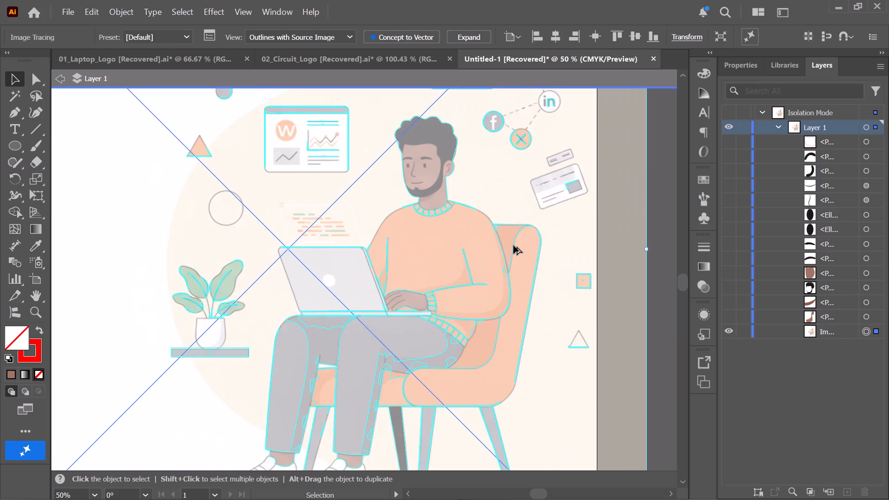
{"action": "scroll", "coordinate": [513, 245], "scroll_direction": "up", "scroll_amount": 4, "text": "alt"}
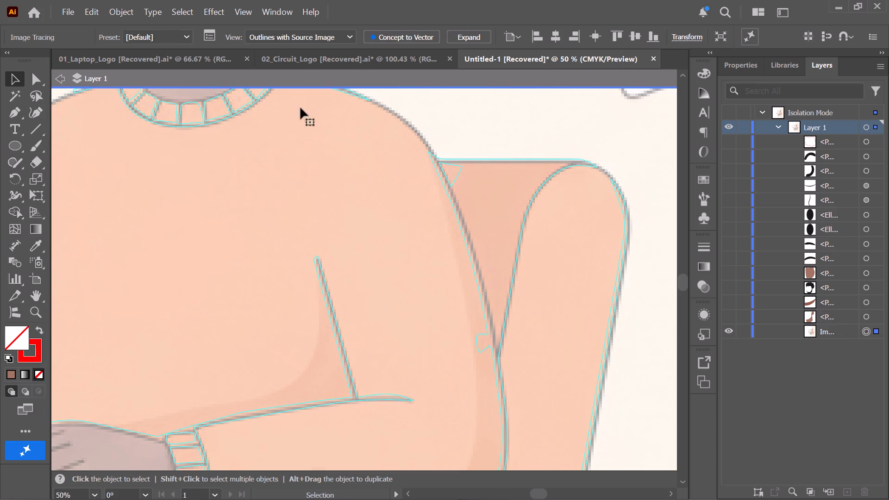
Open the Image Trace settings and retrace the reference image with the High Color preset.
{"action": "left_click", "coordinate": [210, 36]}
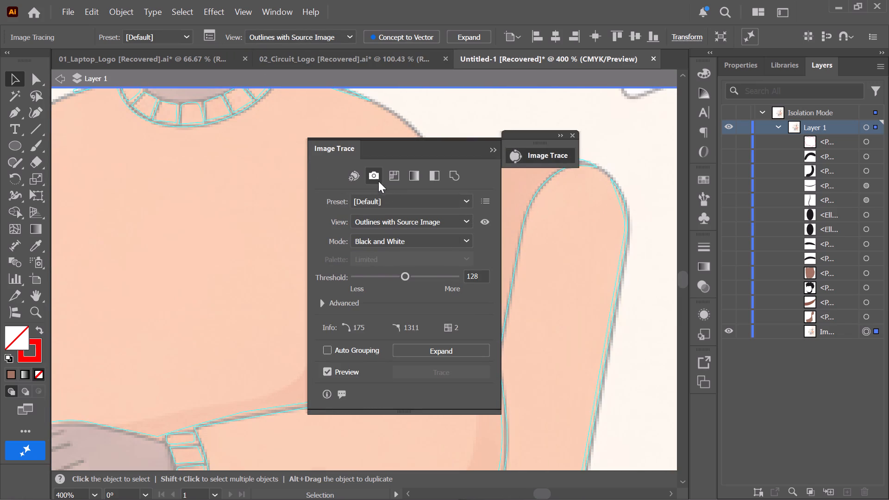
{"action": "left_click", "coordinate": [378, 180]}
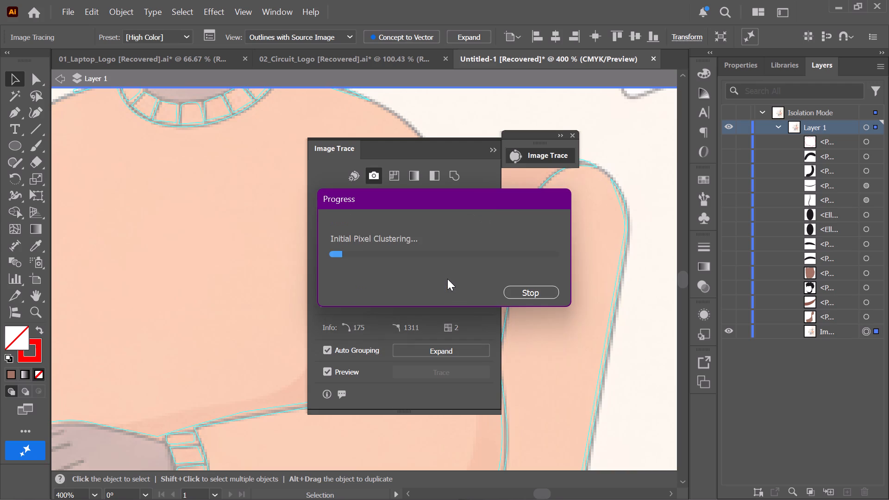
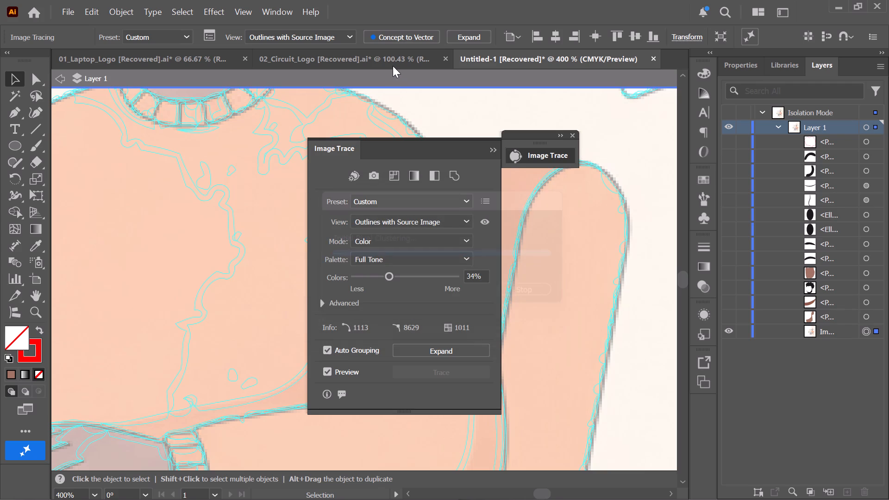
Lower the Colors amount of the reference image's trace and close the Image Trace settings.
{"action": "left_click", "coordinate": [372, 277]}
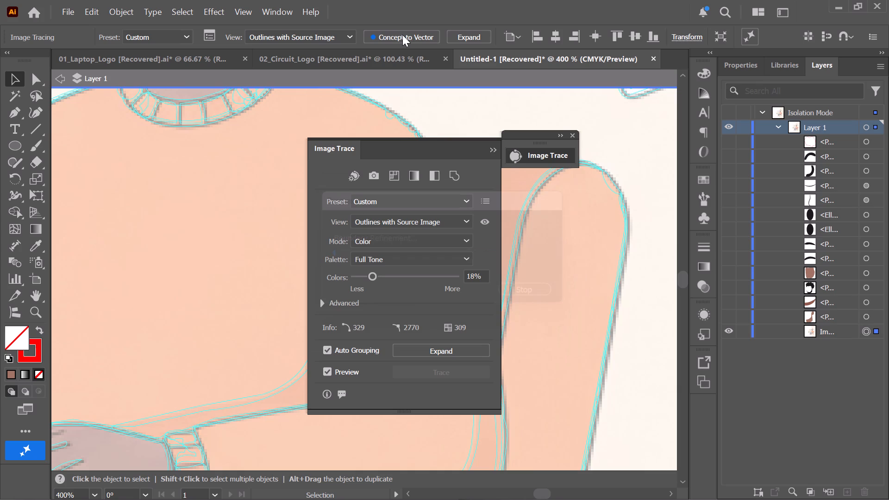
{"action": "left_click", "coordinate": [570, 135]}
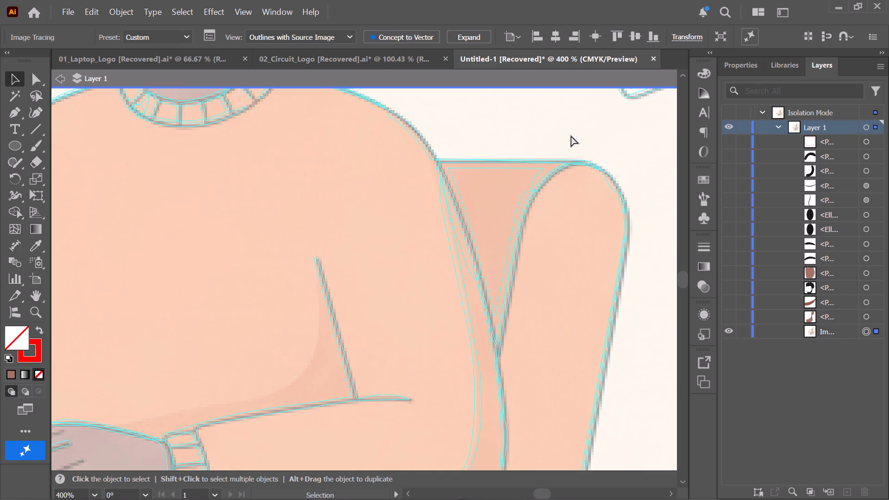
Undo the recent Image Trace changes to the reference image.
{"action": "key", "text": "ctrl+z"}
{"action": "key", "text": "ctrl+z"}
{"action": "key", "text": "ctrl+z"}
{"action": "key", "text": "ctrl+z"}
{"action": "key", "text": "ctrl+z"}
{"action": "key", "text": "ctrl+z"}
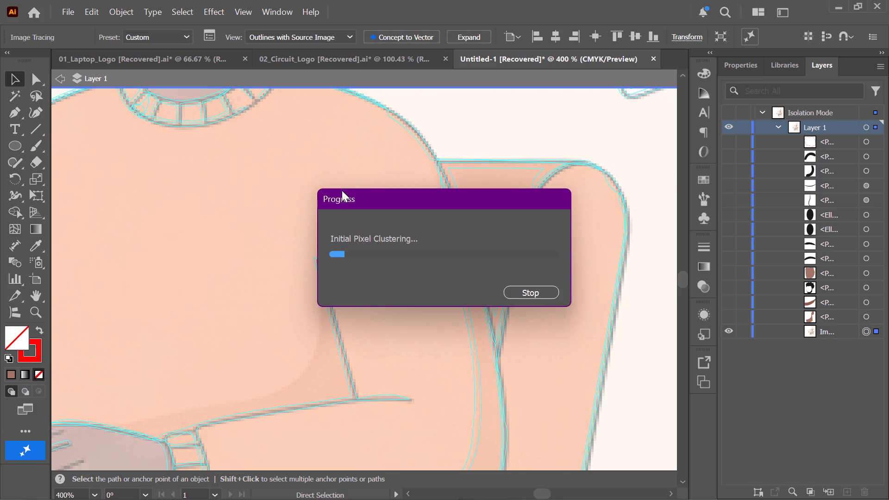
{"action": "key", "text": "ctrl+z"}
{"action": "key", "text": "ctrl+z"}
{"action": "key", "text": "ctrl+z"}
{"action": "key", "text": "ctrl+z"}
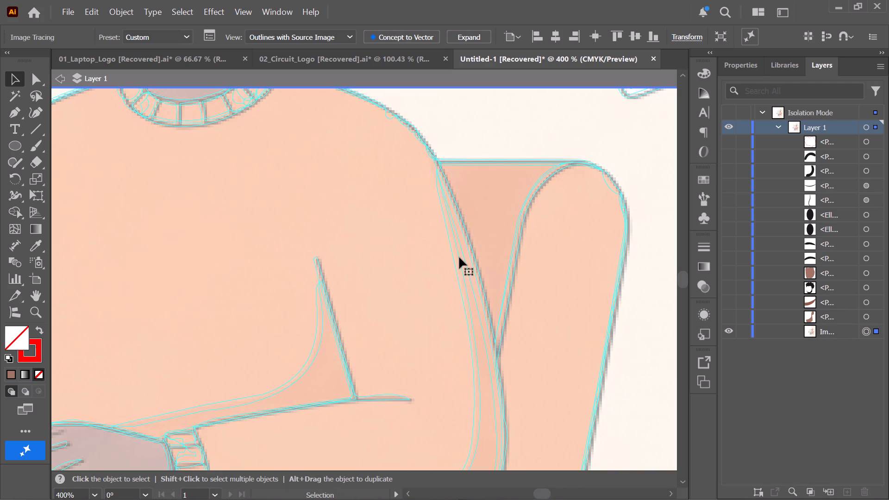
Delete the traced reference image from Layer 1.
{"action": "left_click", "coordinate": [870, 332]}
{"action": "key", "text": "Delete"}
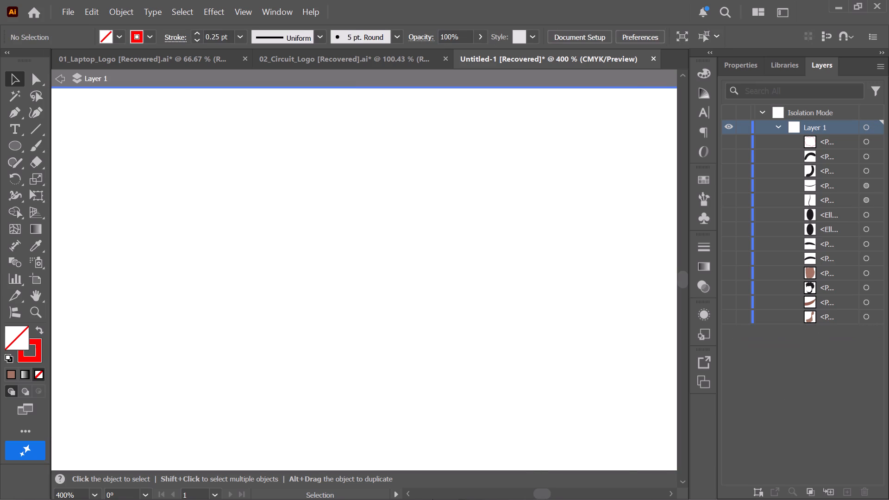
Switch to File Explorer and place the illustration b66344c99e8d4300ade7655c3ef8f12e from the Download folder into the Illustrator document.
{"action": "left_click", "coordinate": [434, 487]}
{"action": "left_click_drag", "start_coordinate": [379, 383], "coordinate": [400, 368]}
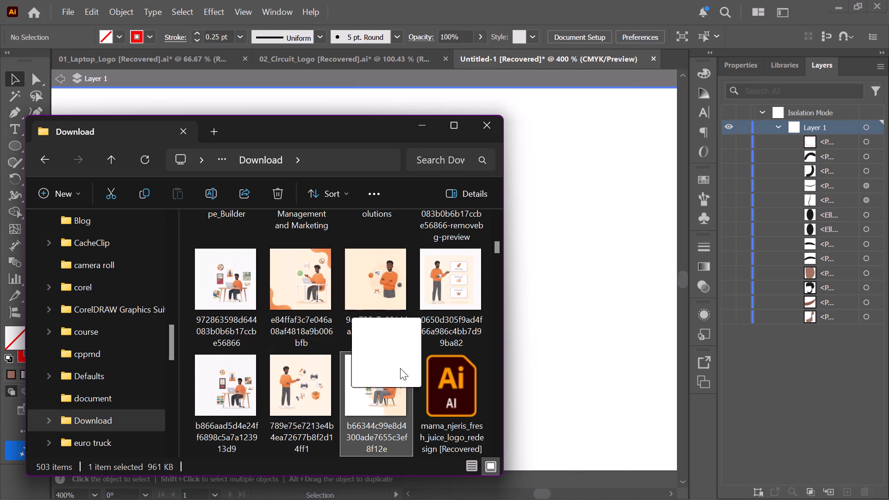
{"action": "left_click_drag", "start_coordinate": [400, 368], "coordinate": [543, 262]}
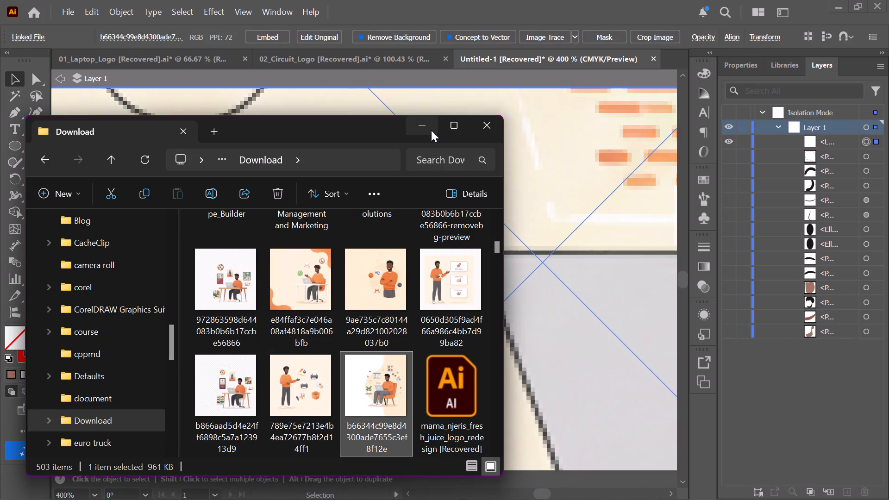
{"action": "left_click", "coordinate": [430, 130]}
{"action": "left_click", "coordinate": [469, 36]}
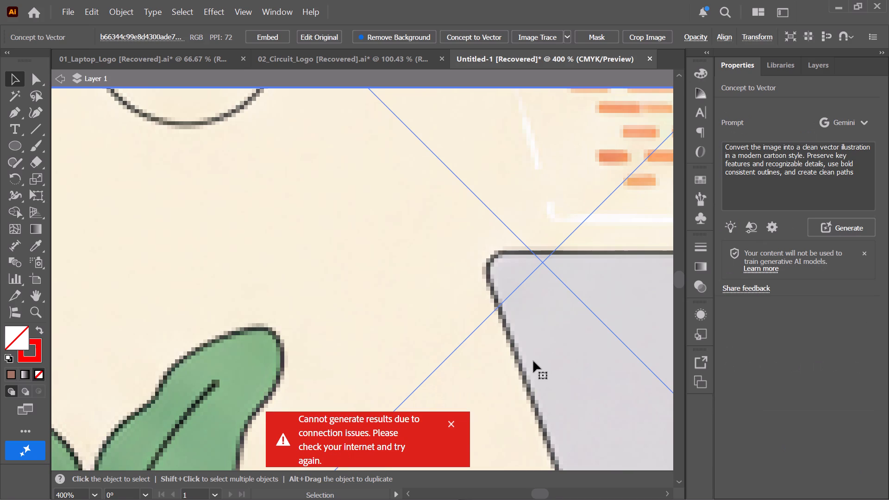
Apply an Image Trace to the placed illustration with the High Fidelity Photo preset.
{"action": "scroll", "coordinate": [533, 358], "scroll_direction": "down", "scroll_amount": 6, "text": "alt"}
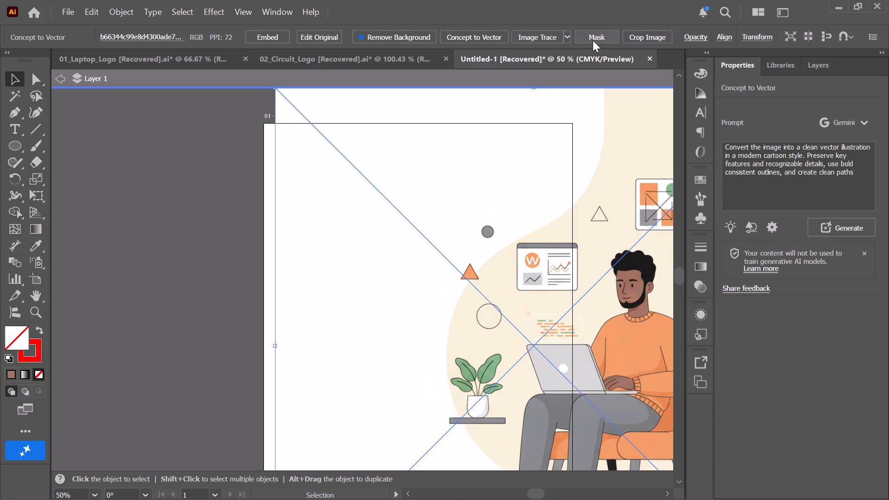
{"action": "left_click", "coordinate": [565, 36]}
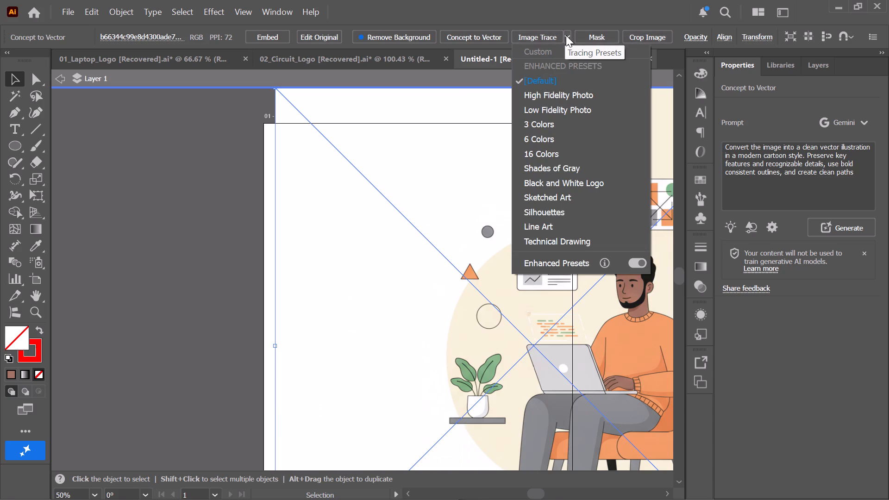
{"action": "left_click", "coordinate": [591, 88]}
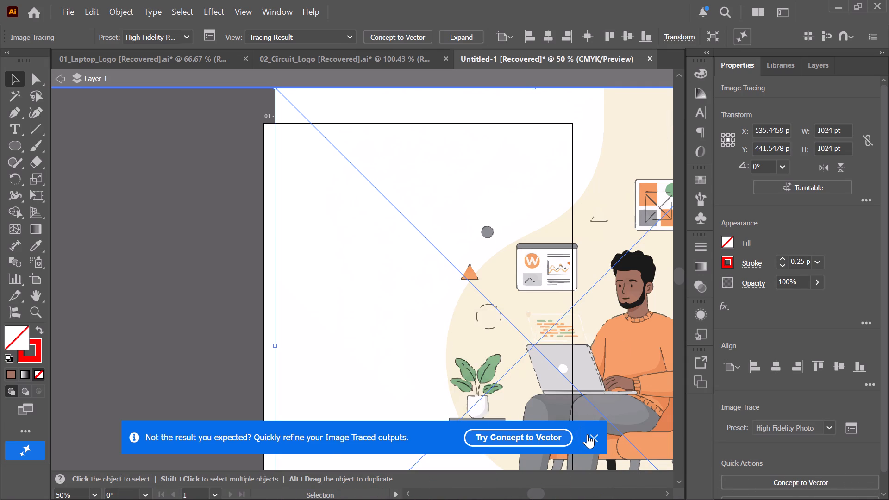
{"action": "left_click", "coordinate": [588, 434]}
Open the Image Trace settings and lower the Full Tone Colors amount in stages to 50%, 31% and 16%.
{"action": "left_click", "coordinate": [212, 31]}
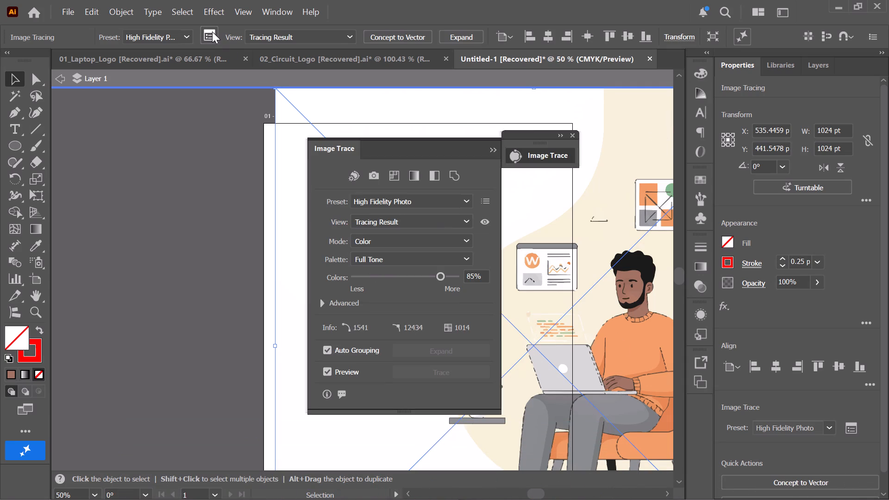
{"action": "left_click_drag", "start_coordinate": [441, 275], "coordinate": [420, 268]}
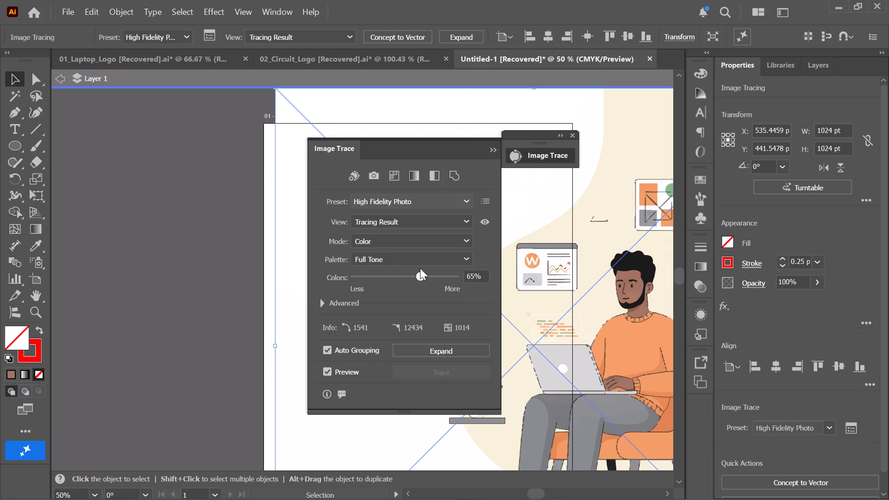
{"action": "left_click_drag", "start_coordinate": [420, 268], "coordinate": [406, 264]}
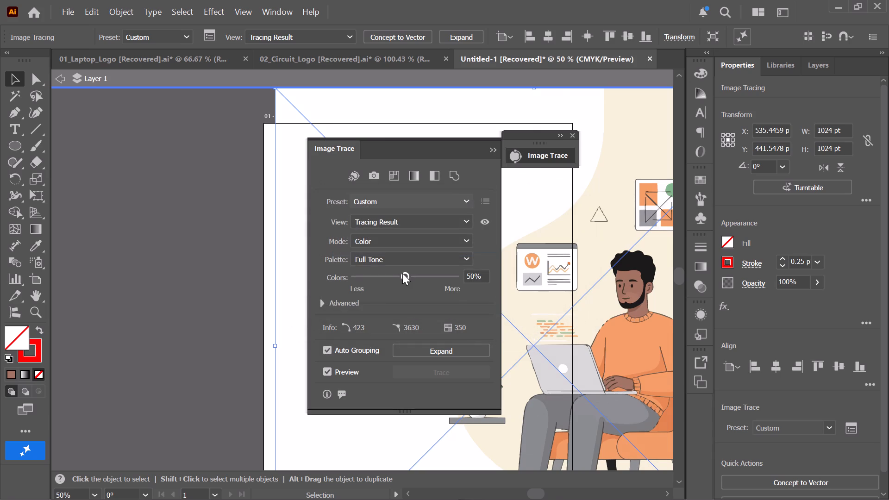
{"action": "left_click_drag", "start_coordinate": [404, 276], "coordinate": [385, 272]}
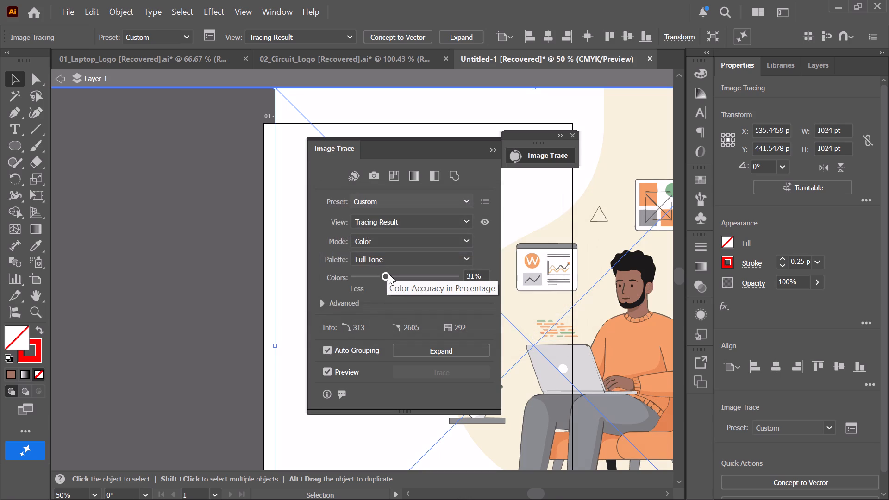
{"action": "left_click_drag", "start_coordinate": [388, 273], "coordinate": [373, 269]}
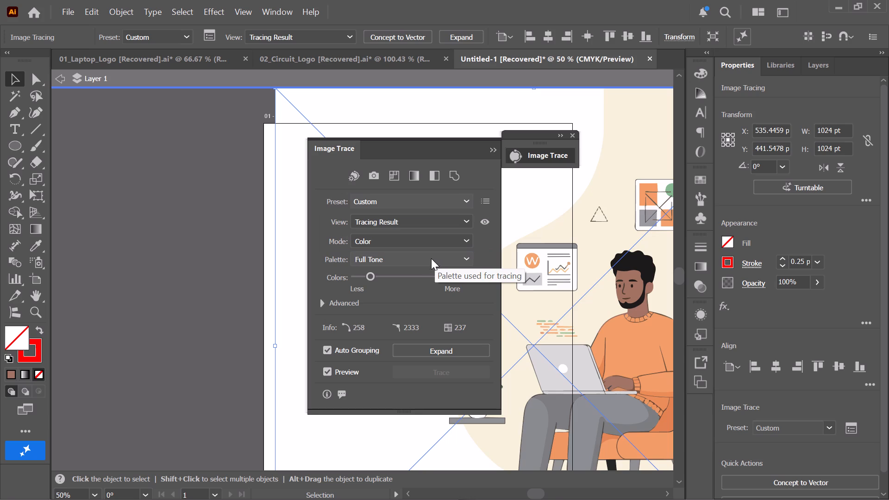
Switch the trace's palette to Automatic, try Colors at 58% and 18%, settle on 41%, and collapse the trace settings.
{"action": "left_click", "coordinate": [319, 303]}
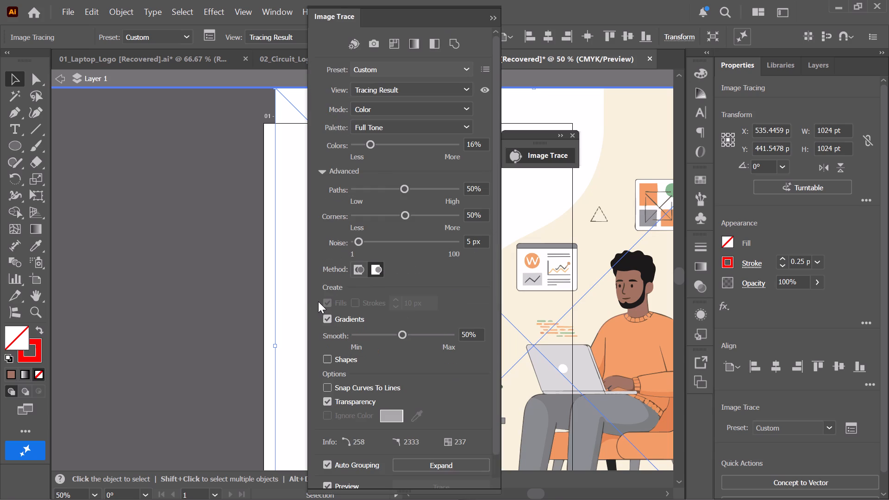
{"action": "left_click", "coordinate": [375, 130]}
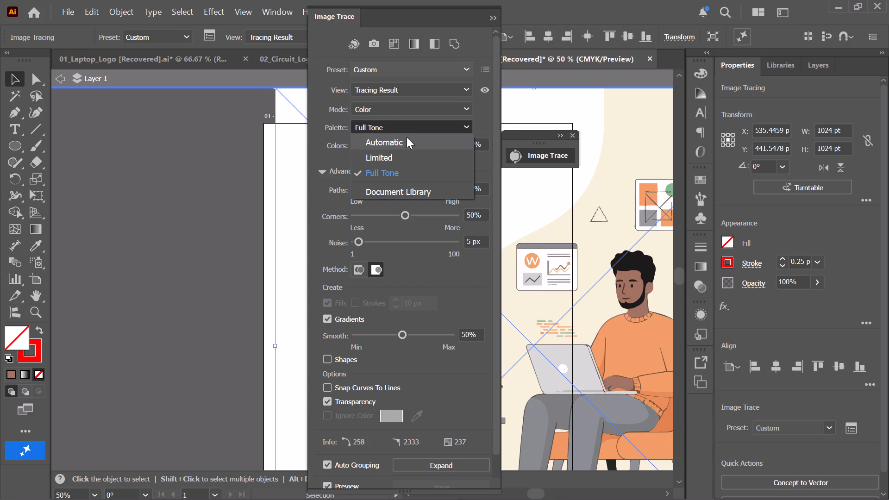
{"action": "left_click", "coordinate": [407, 137]}
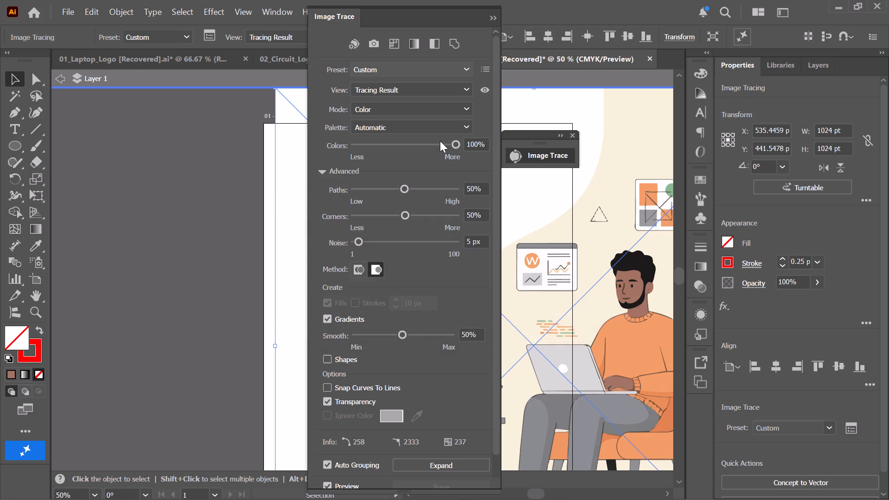
{"action": "left_click", "coordinate": [413, 141]}
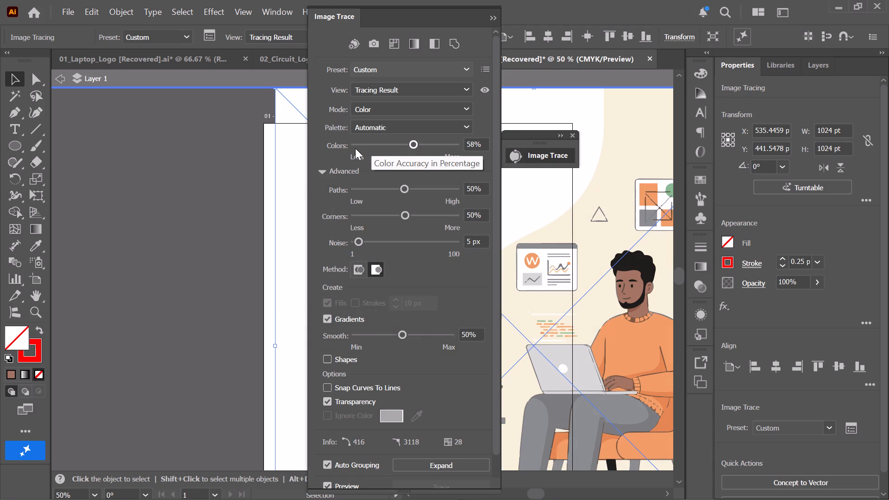
{"action": "left_click", "coordinate": [372, 144]}
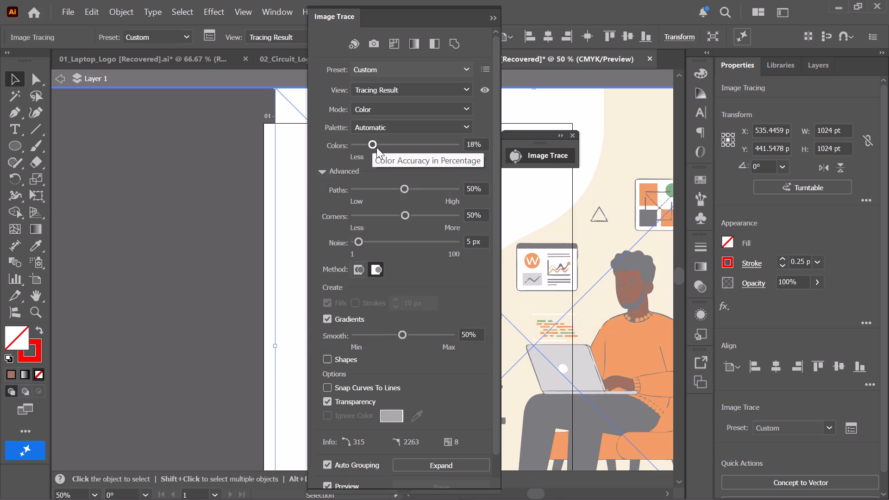
{"action": "left_click", "coordinate": [396, 143]}
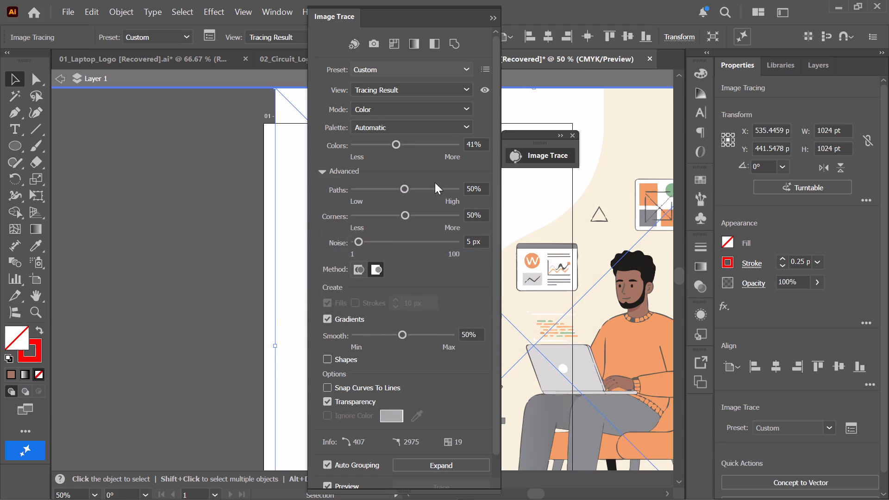
{"action": "left_click", "coordinate": [496, 15]}
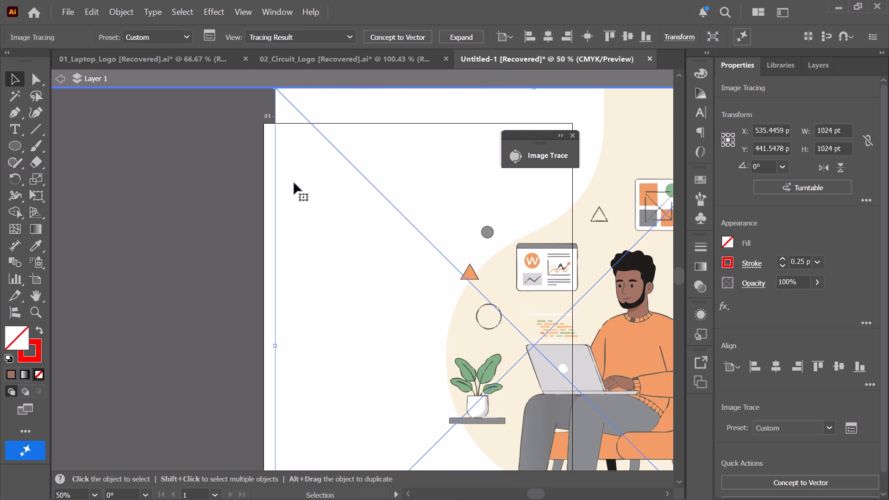
Expand the tracing result into editable vector paths and deselect it.
{"action": "left_click", "coordinate": [452, 34]}
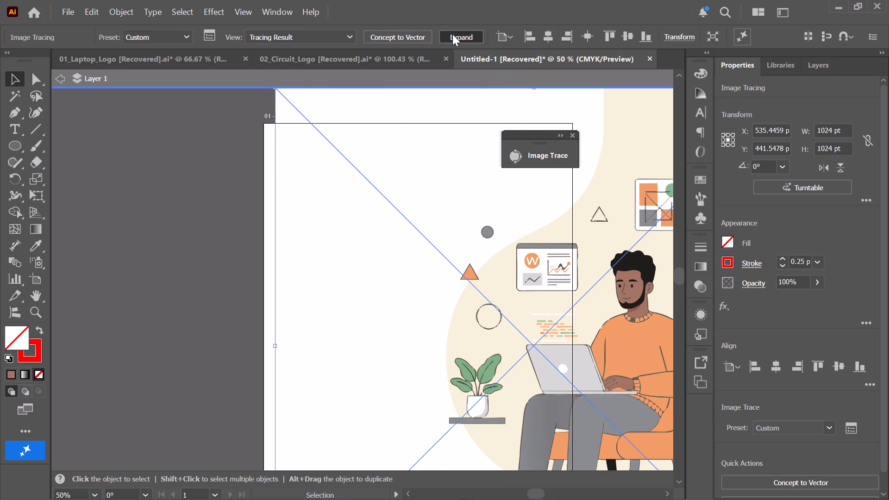
{"action": "left_click", "coordinate": [454, 36]}
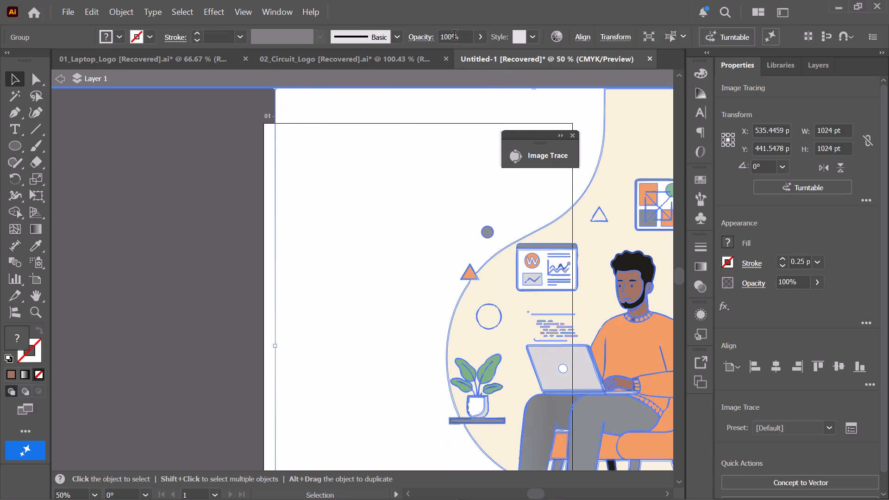
{"action": "left_click", "coordinate": [19, 82]}
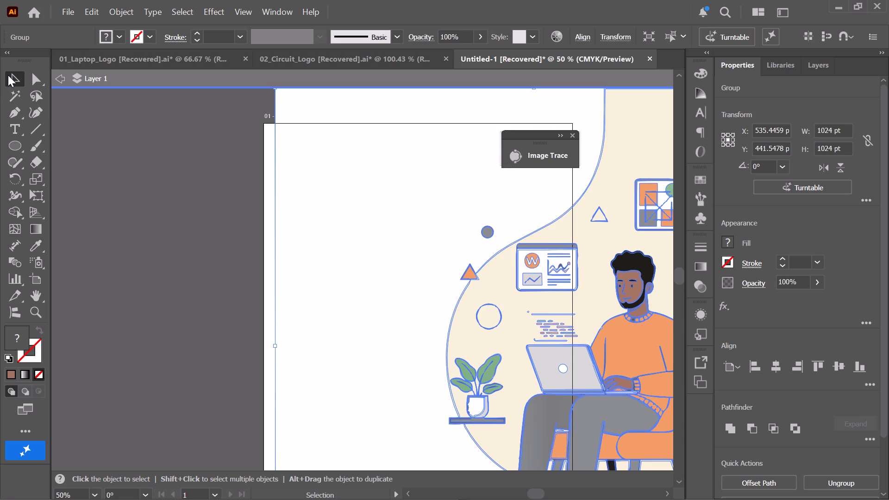
{"action": "left_click", "coordinate": [9, 75]}
{"action": "left_click", "coordinate": [101, 144]}
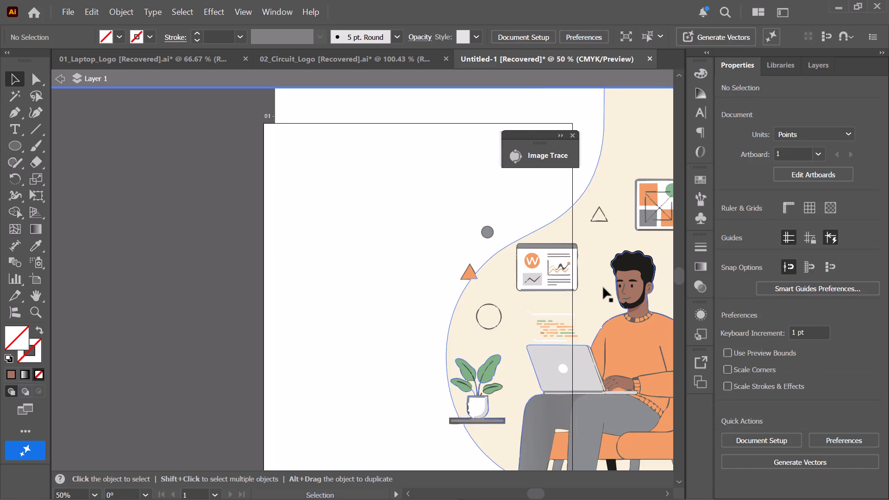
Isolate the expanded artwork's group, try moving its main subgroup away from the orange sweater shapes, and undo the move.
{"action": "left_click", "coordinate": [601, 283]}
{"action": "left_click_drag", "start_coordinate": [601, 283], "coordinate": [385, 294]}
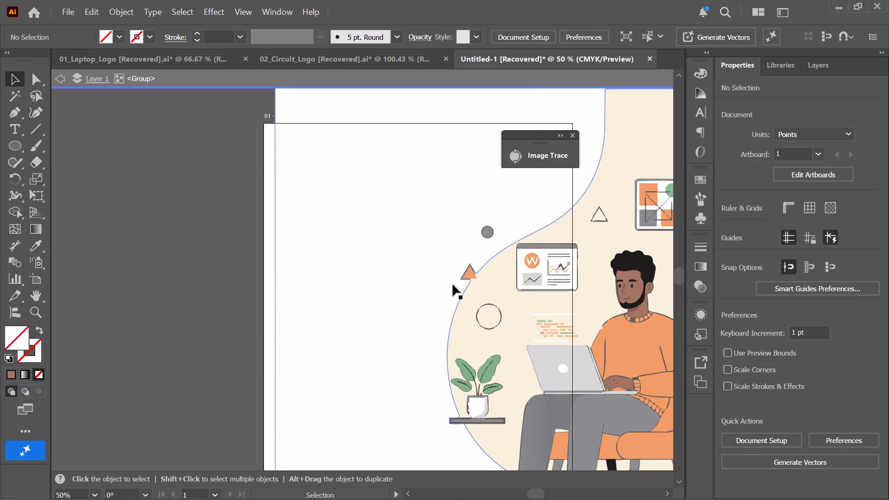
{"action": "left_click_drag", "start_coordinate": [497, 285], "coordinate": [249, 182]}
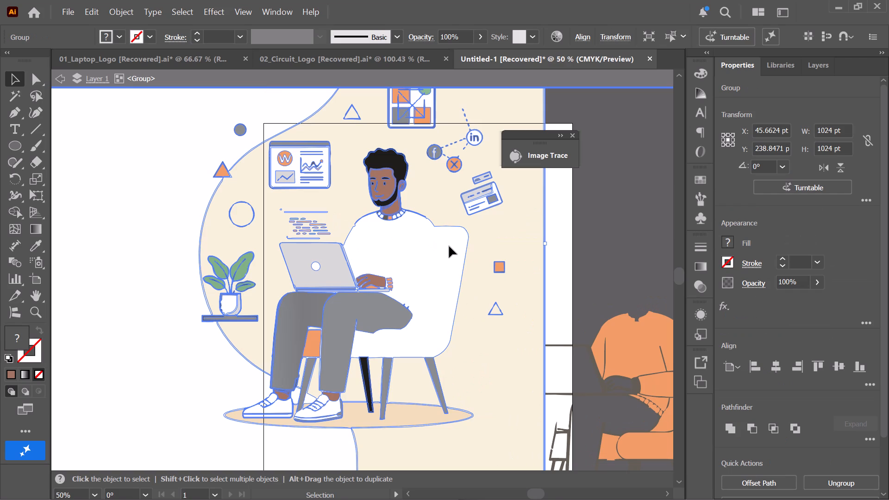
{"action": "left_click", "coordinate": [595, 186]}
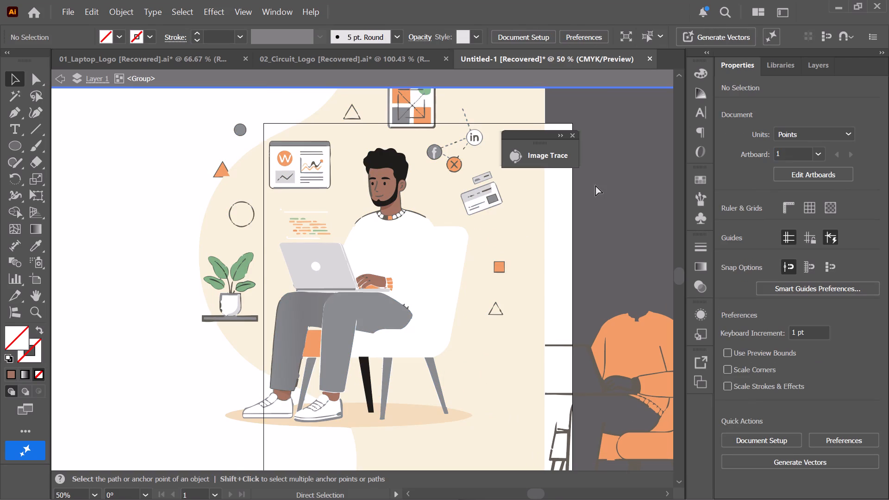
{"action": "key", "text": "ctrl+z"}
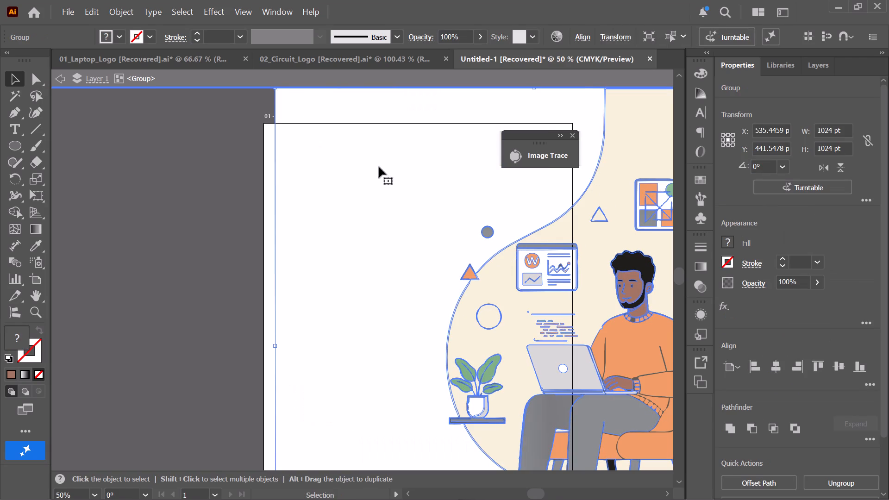
Deselect the artwork and examine the expanded vector illustration of the seated man, chair and surrounding icons.
{"action": "left_click", "coordinate": [227, 188]}
{"action": "key", "text": "space"}
{"action": "key", "text": "space"}
{"action": "key", "text": "space"}
{"action": "key", "text": "space"}
{"action": "key", "text": "space"}
{"action": "key", "text": "space"}
{"action": "key", "text": "space"}
{"action": "key", "text": "space"}
{"action": "key", "text": "space"}
{"action": "key", "text": "space"}
{"action": "key", "text": "space"}
{"action": "key", "text": "space"}
{"action": "key", "text": "space"}
{"action": "key", "text": "space"}
{"action": "key", "text": "space"}
{"action": "key", "text": "space"}
{"action": "key", "text": "space"}
{"action": "key", "text": "space"}
{"action": "key", "text": "space"}
{"action": "key", "text": "space"}
{"action": "left_click_drag", "start_coordinate": [400, 256], "coordinate": [222, 189]}
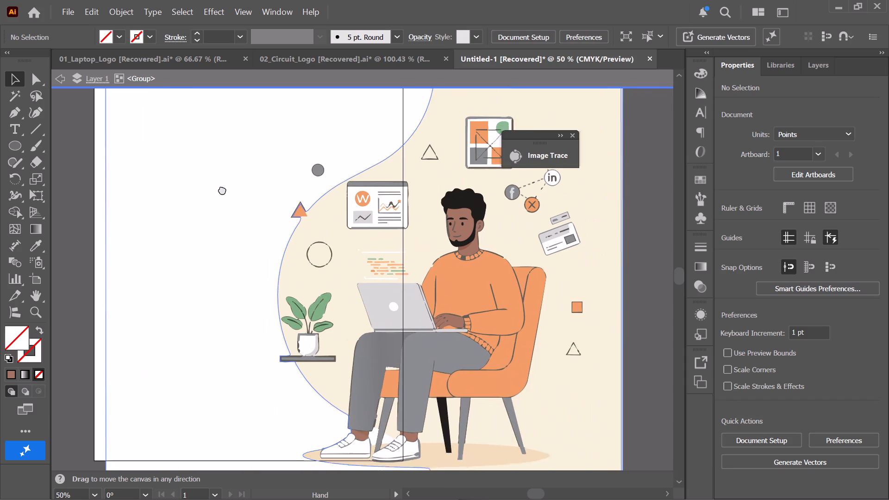
{"action": "left_click_drag", "start_coordinate": [222, 189], "coordinate": [209, 178]}
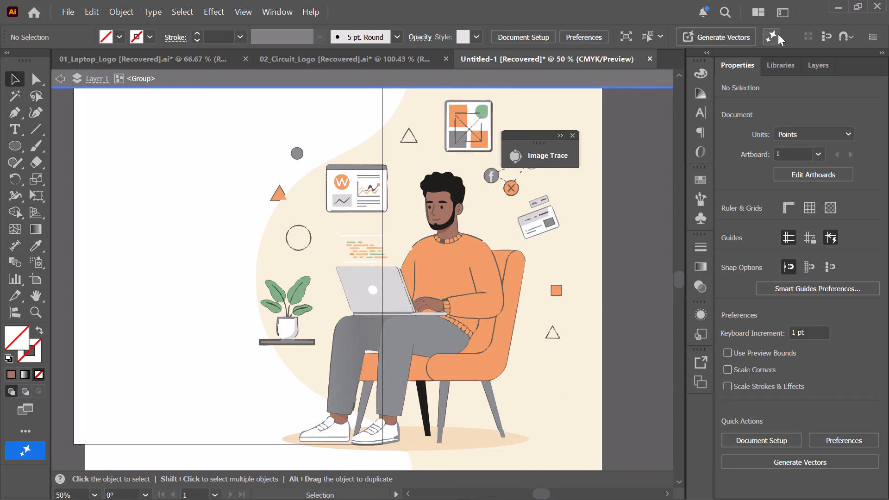